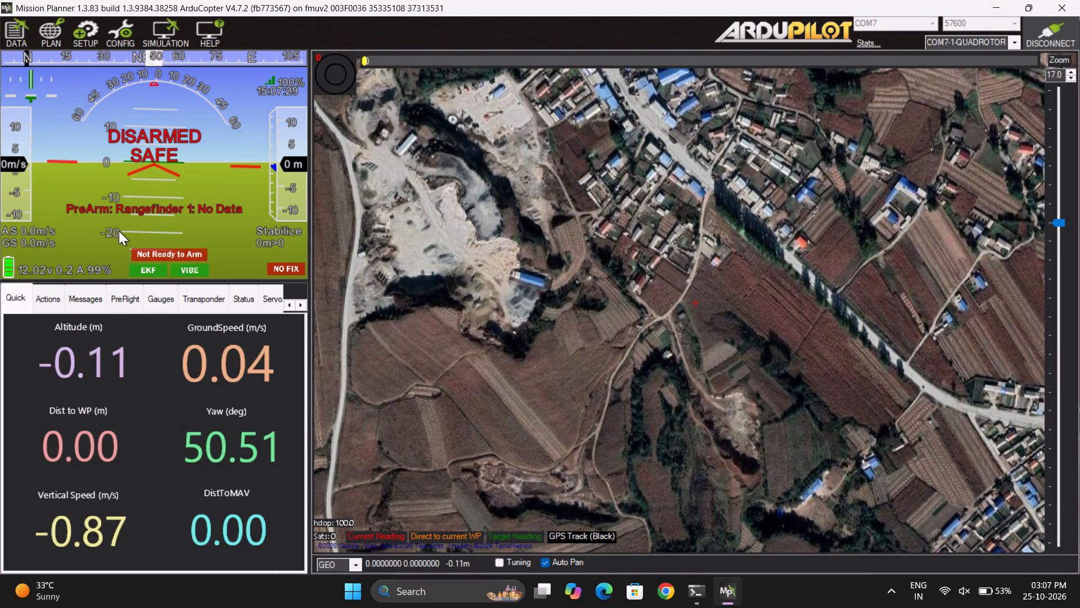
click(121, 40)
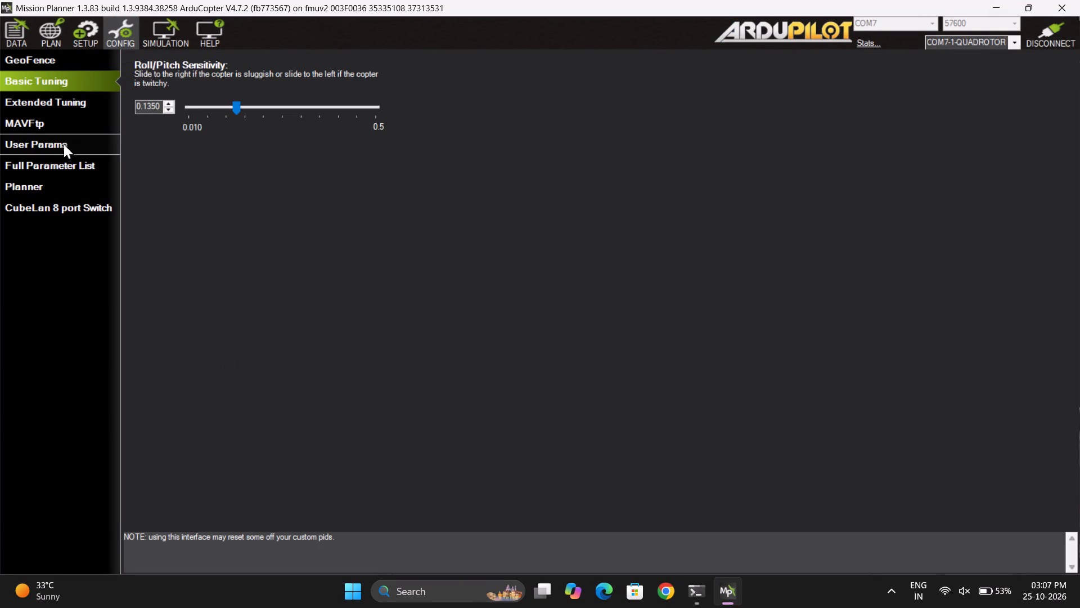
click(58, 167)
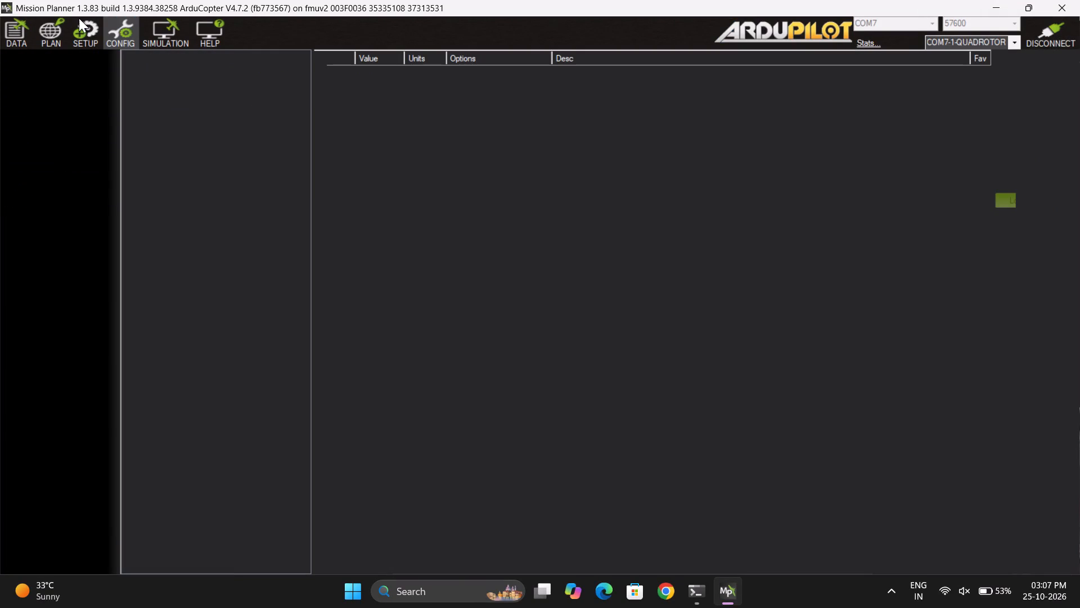
Start the radio calibration in the mandatory hardware setup and proceed to capturing the RC stick and switch limits.
click(74, 26)
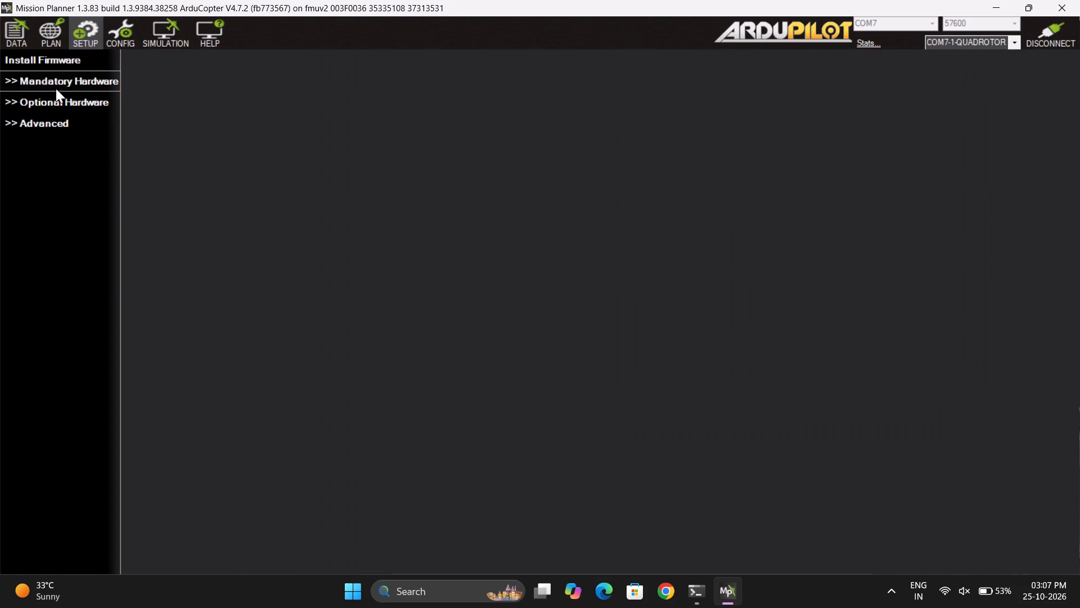
click(56, 88)
click(51, 167)
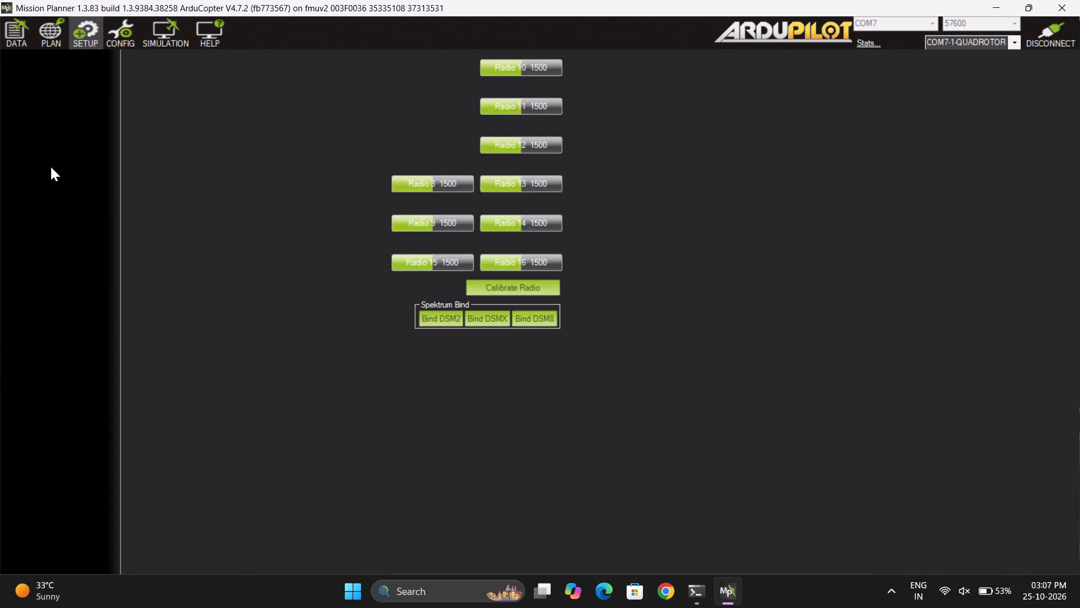
click(496, 291)
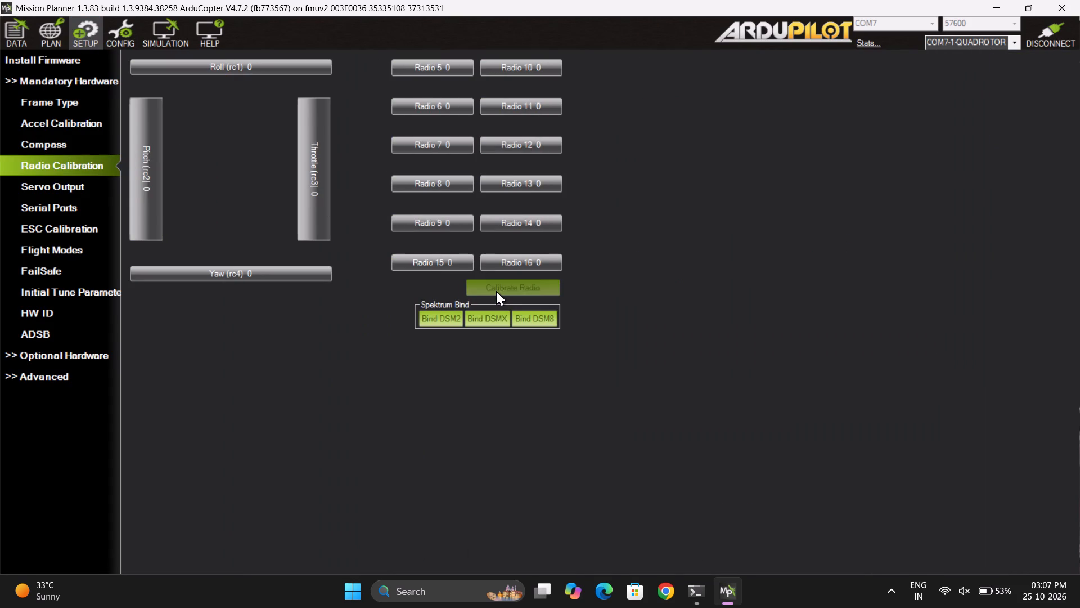
click(646, 312)
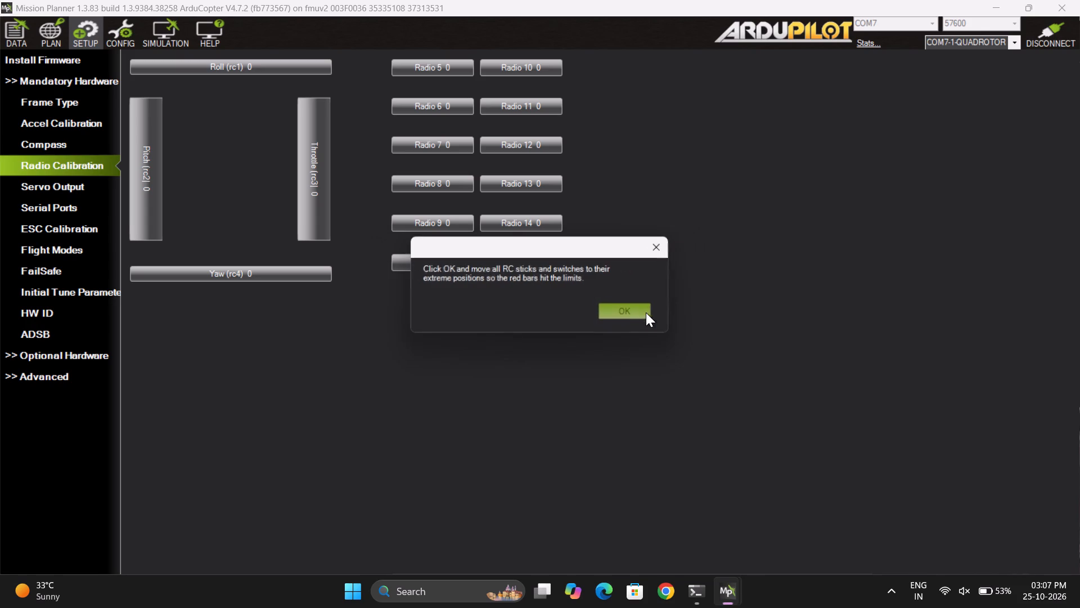
click(646, 312)
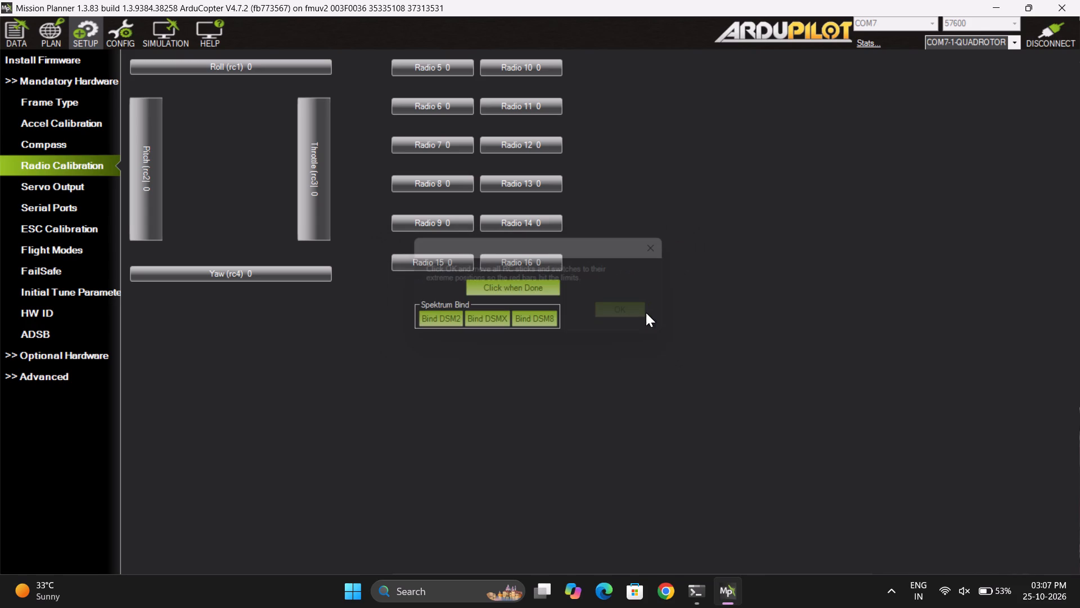
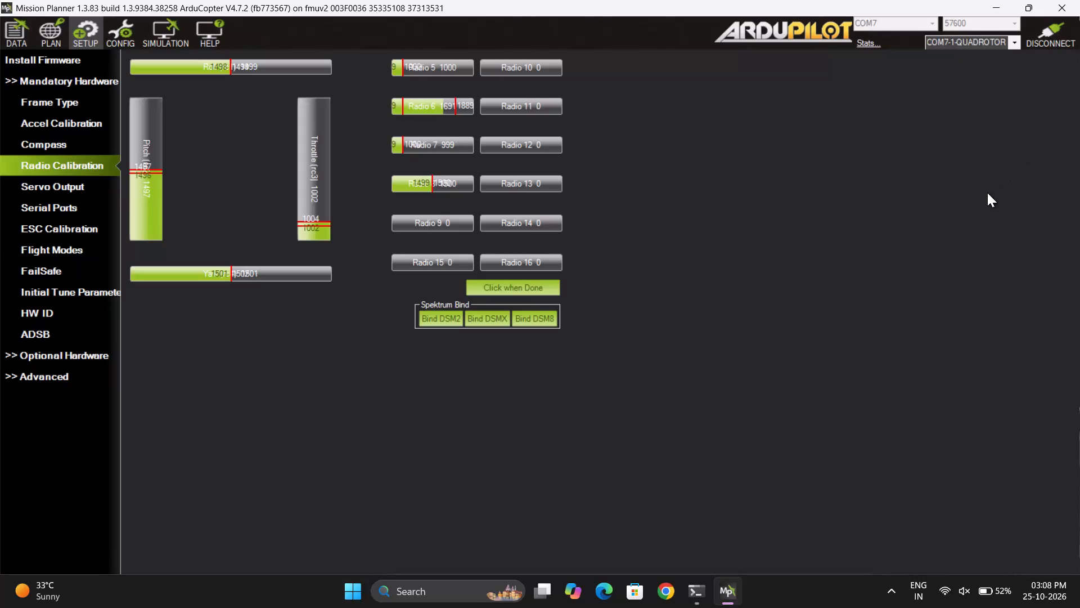
Finish the radio calibration with sticks centred and throttle down, save it, and dismiss the summary of detected radio options.
click(547, 286)
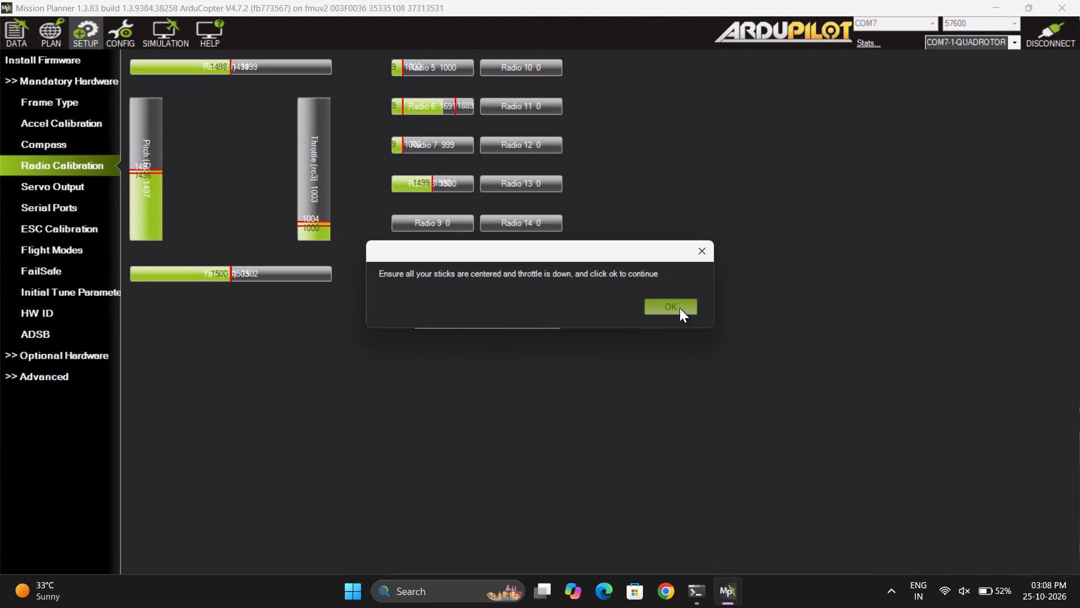
click(676, 307)
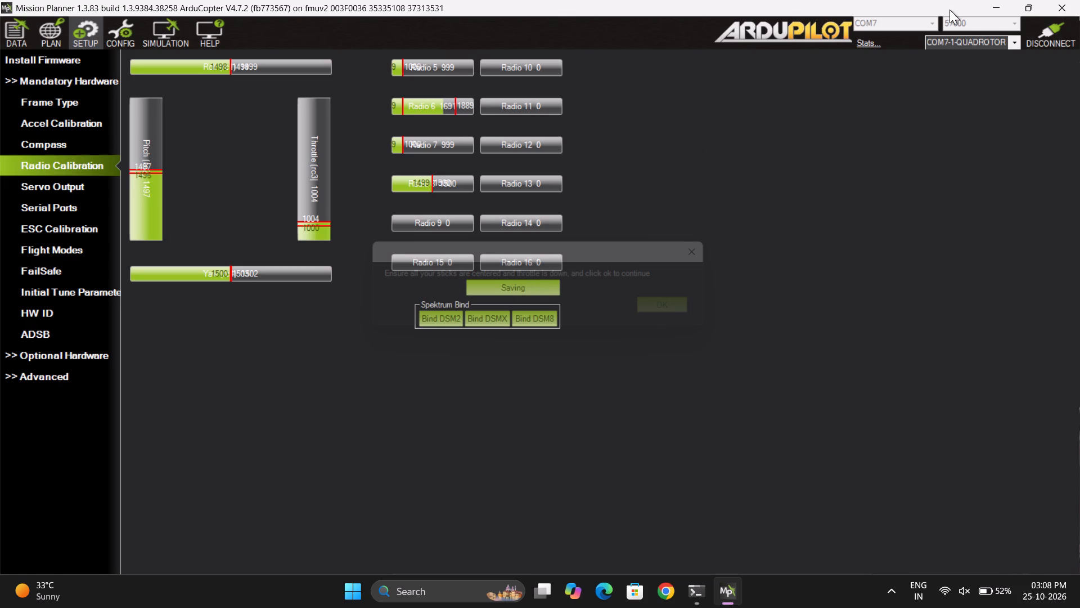
click(1068, 0)
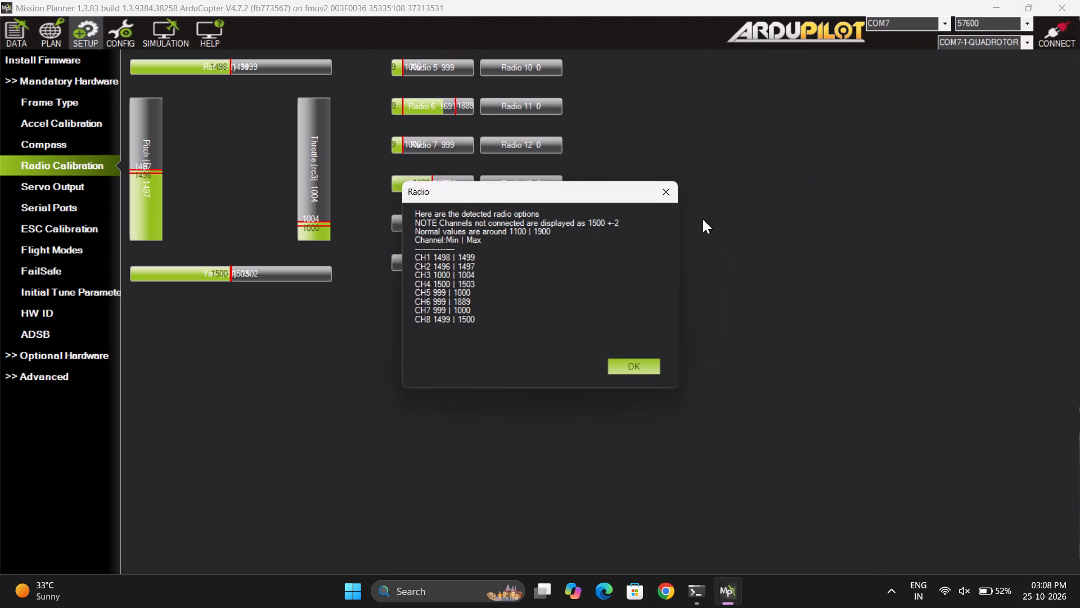
click(646, 365)
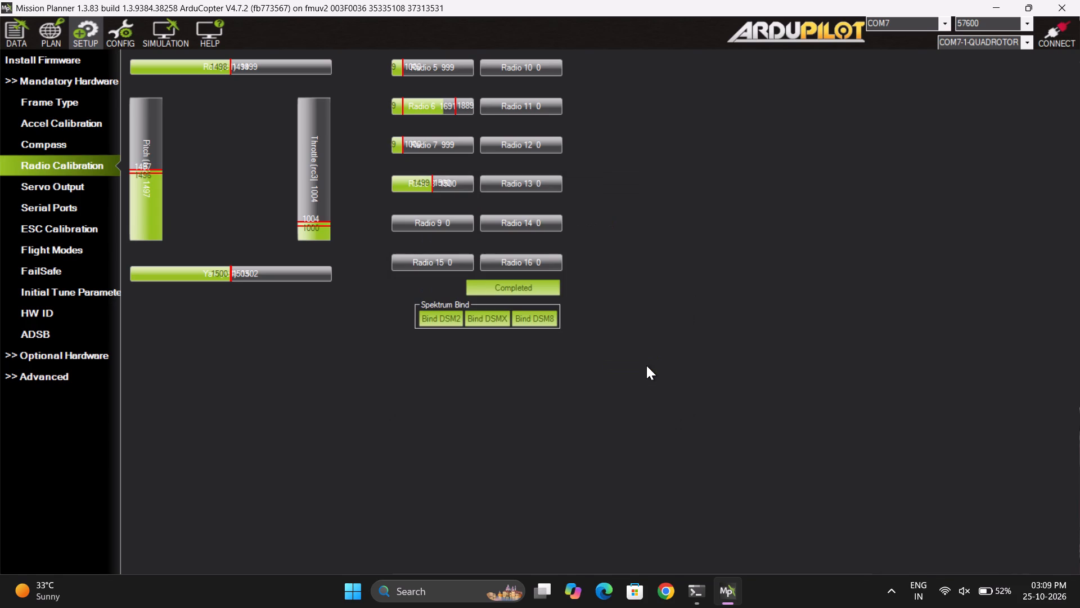
Close and relaunch Mission Planner, then reconnect to the flight controller on COM7 at 57600 baud.
click(1055, 10)
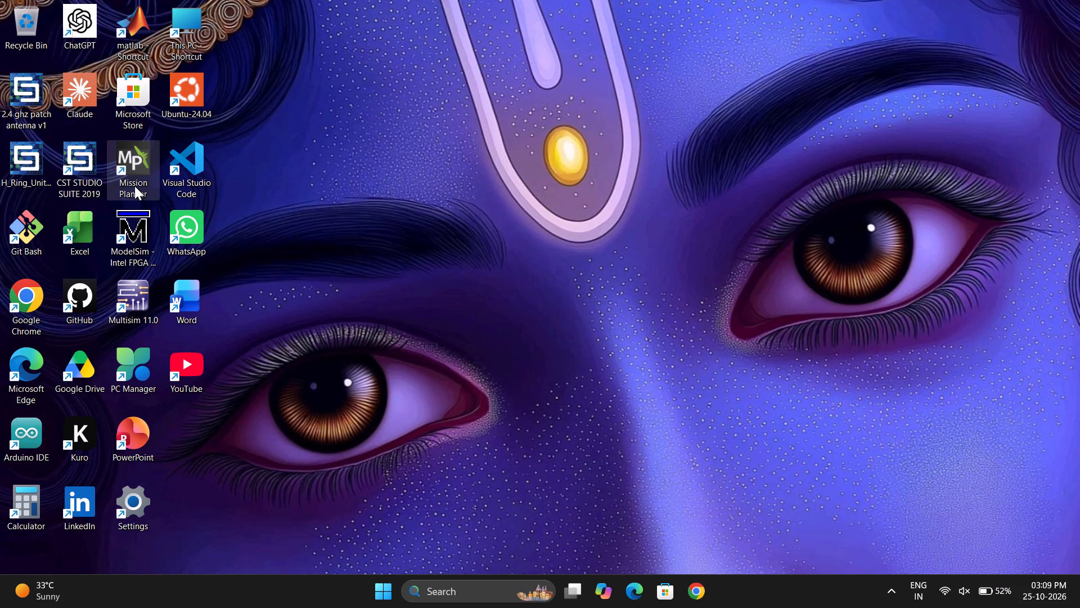
double_click(130, 166)
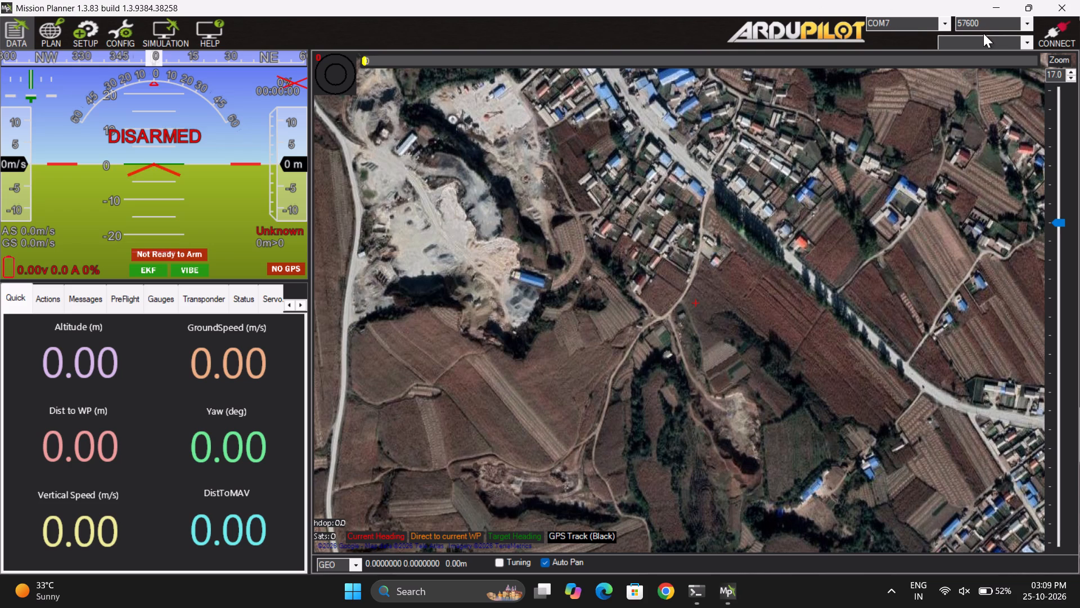
click(1048, 28)
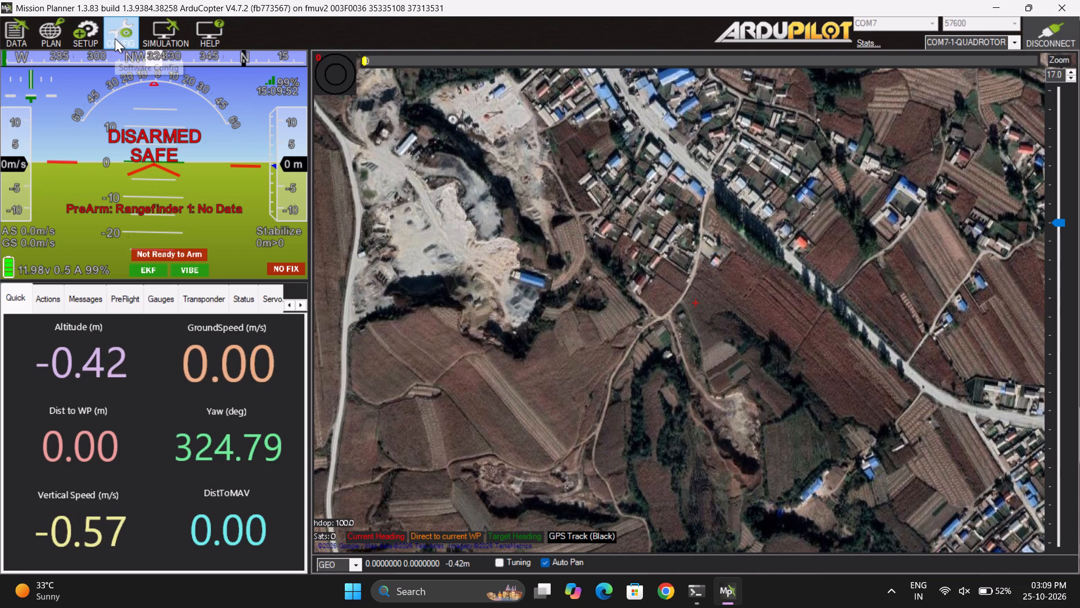
Start a new radio calibration in the mandatory hardware setup and proceed to capturing the RC stick and switch limits.
click(82, 41)
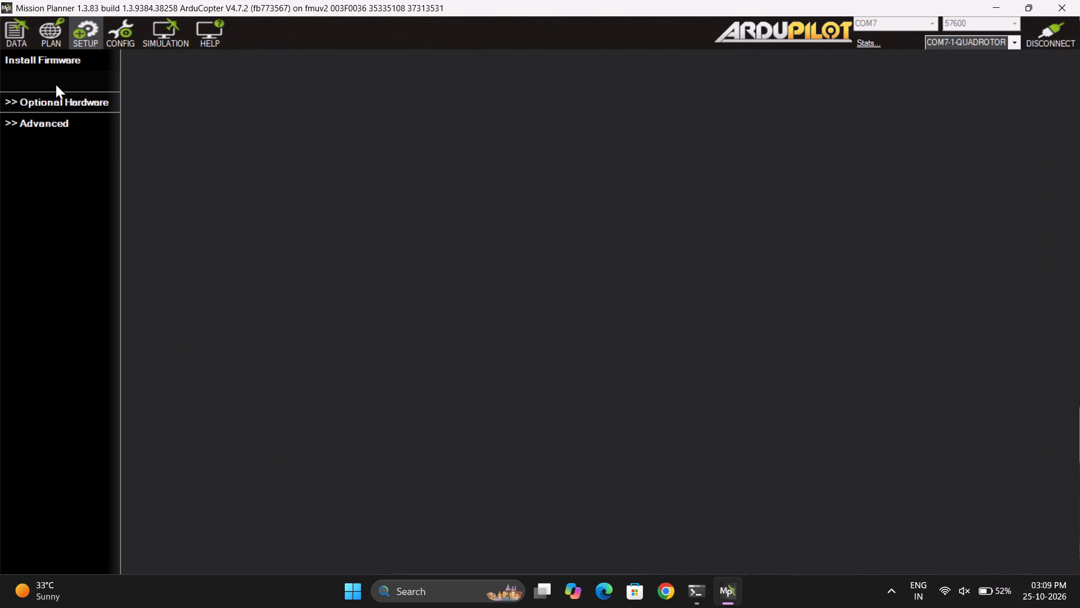
click(56, 84)
click(52, 166)
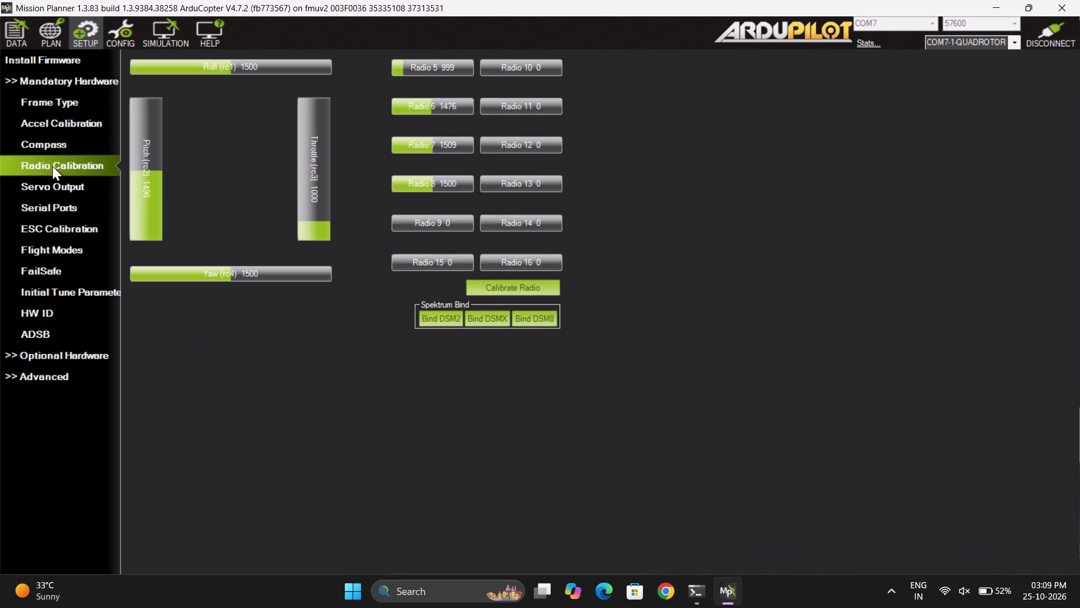
click(529, 290)
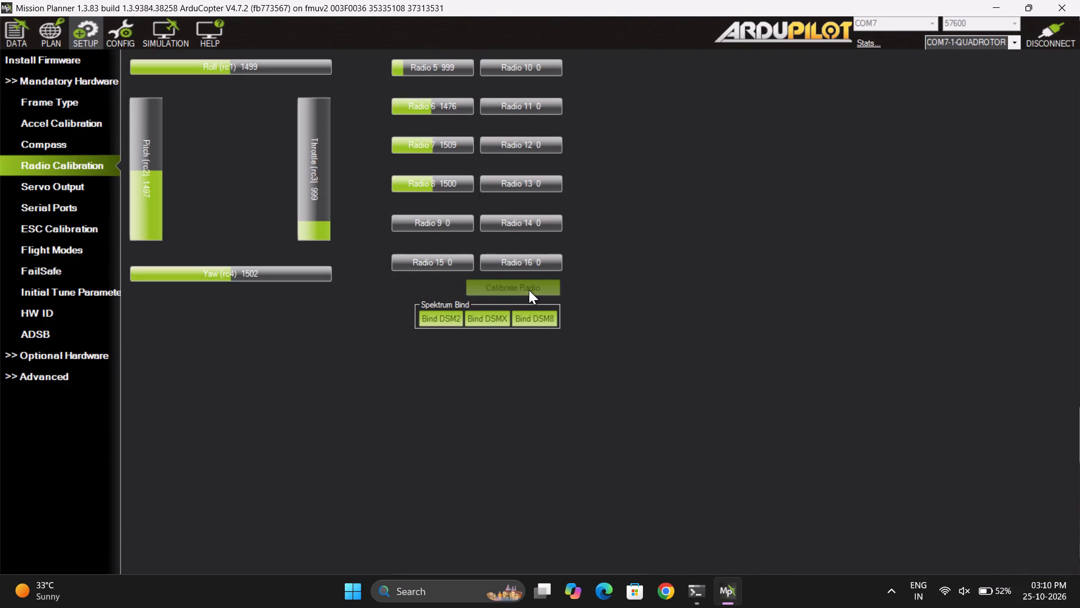
click(645, 308)
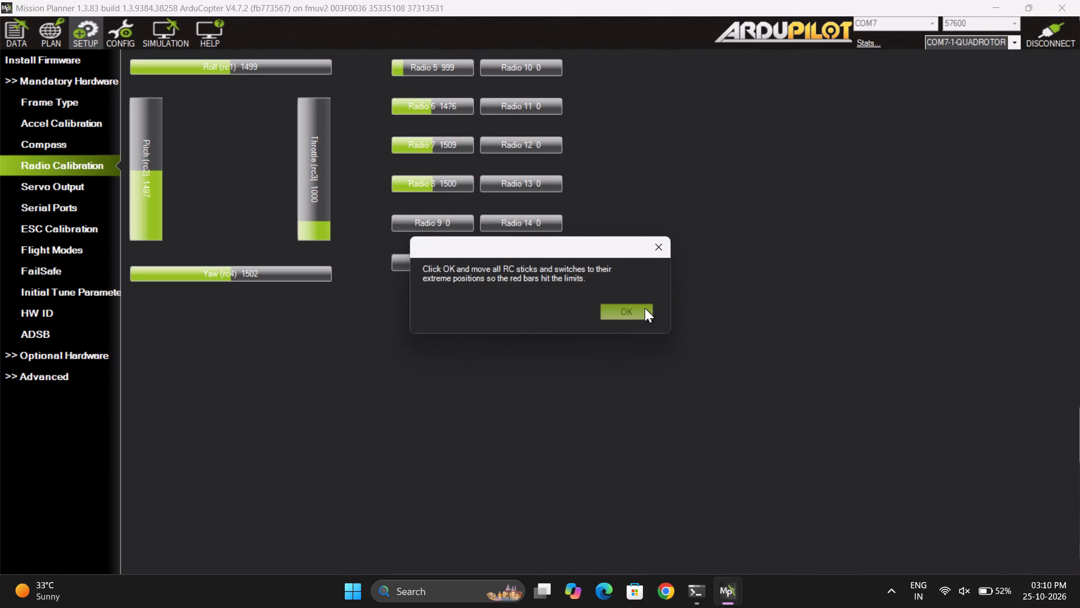
click(645, 308)
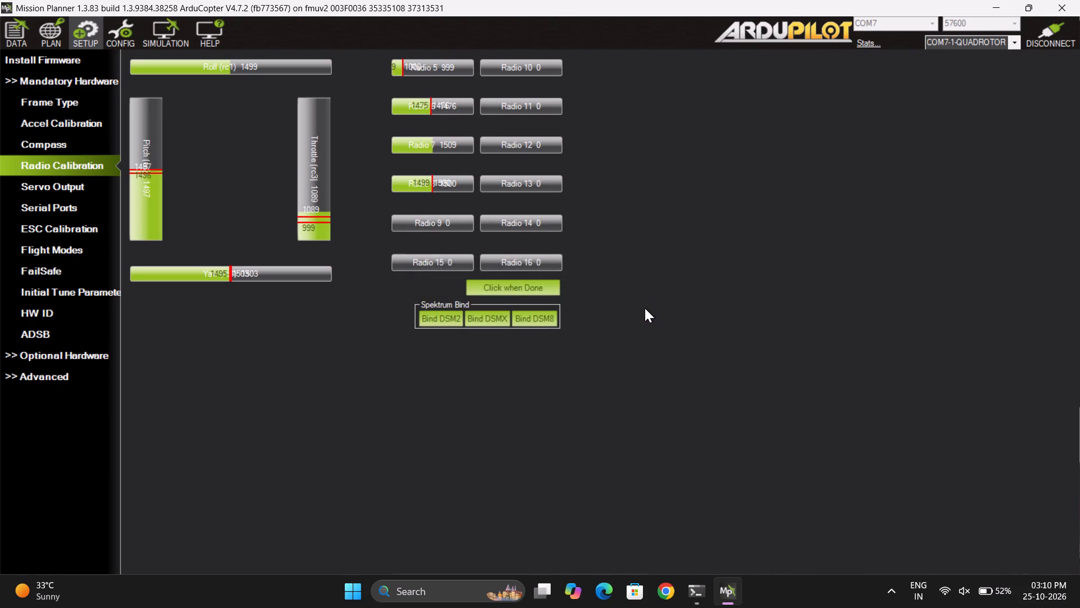
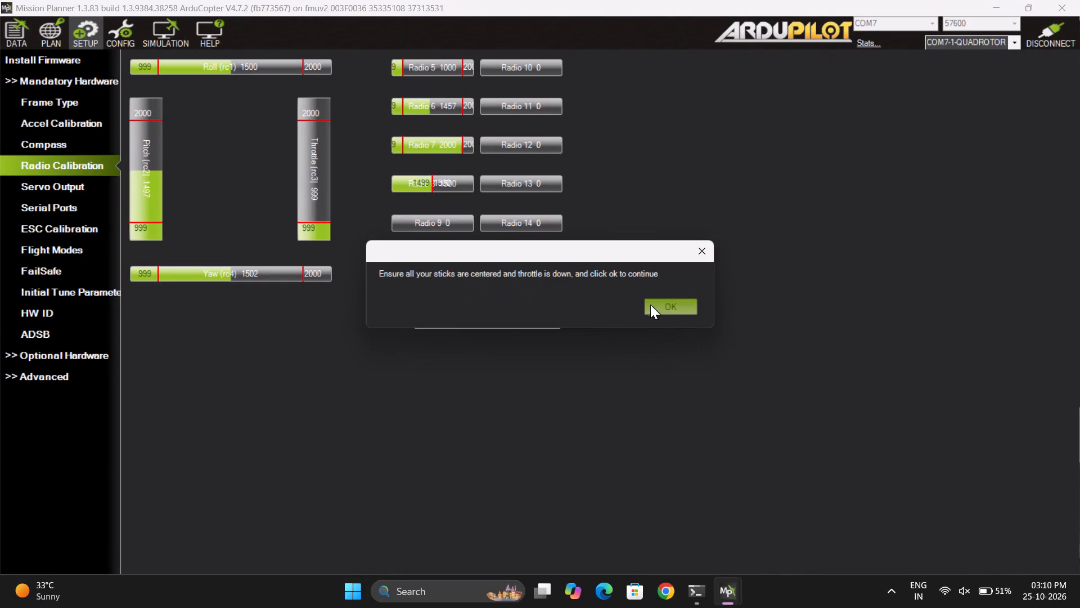
Finish the repeated radio calibration with sticks centred and throttle down, and dismiss the summary of detected radio options.
click(658, 312)
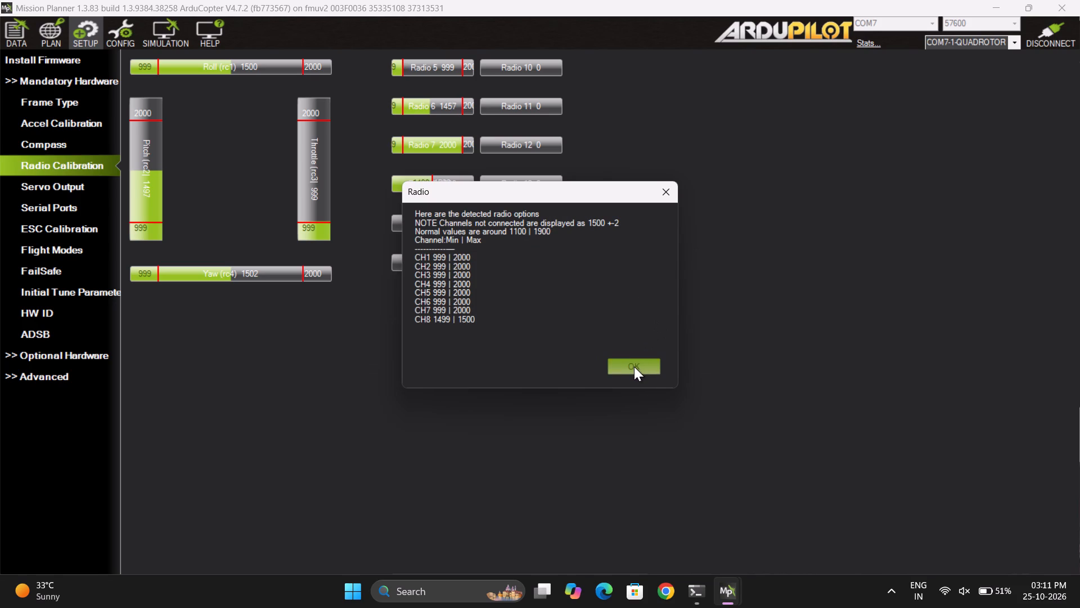
click(634, 366)
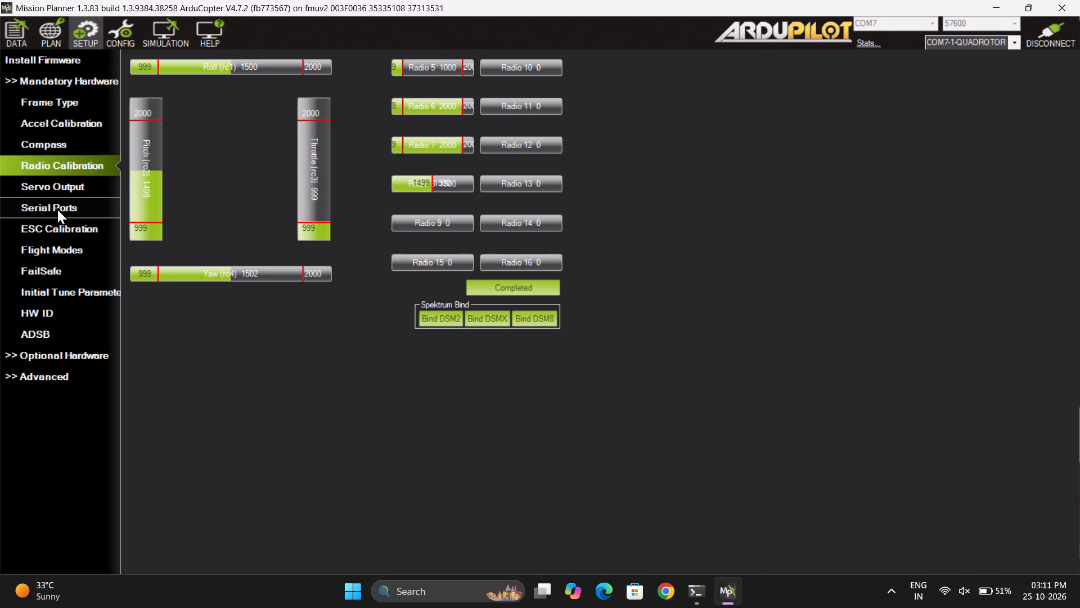
Open the full parameter list in the software configuration and look through the favourite battery, frame, rangefinder, serial and servo parameters.
click(130, 28)
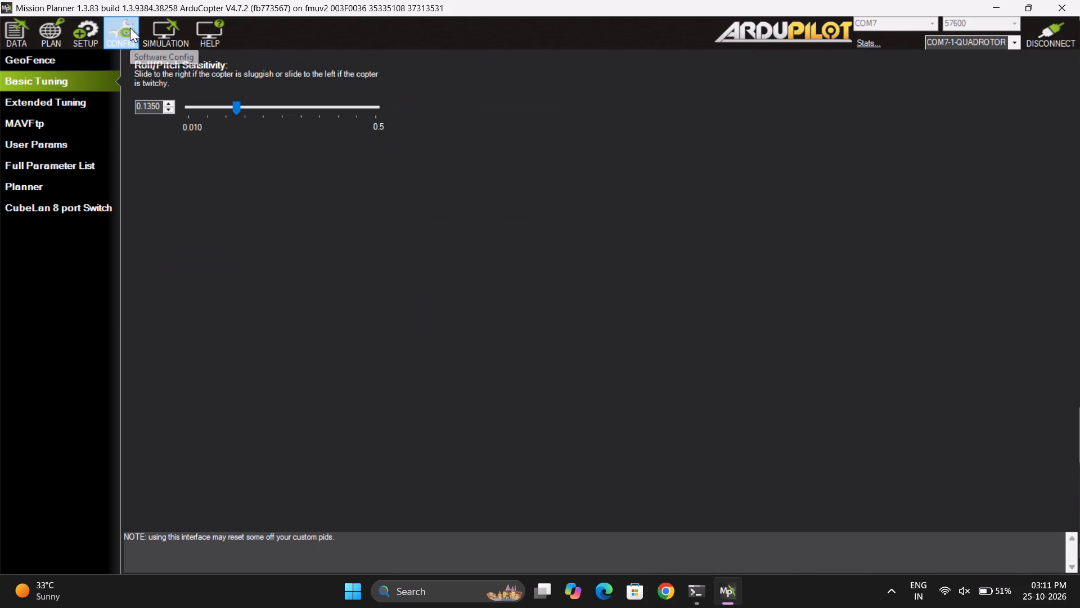
click(65, 99)
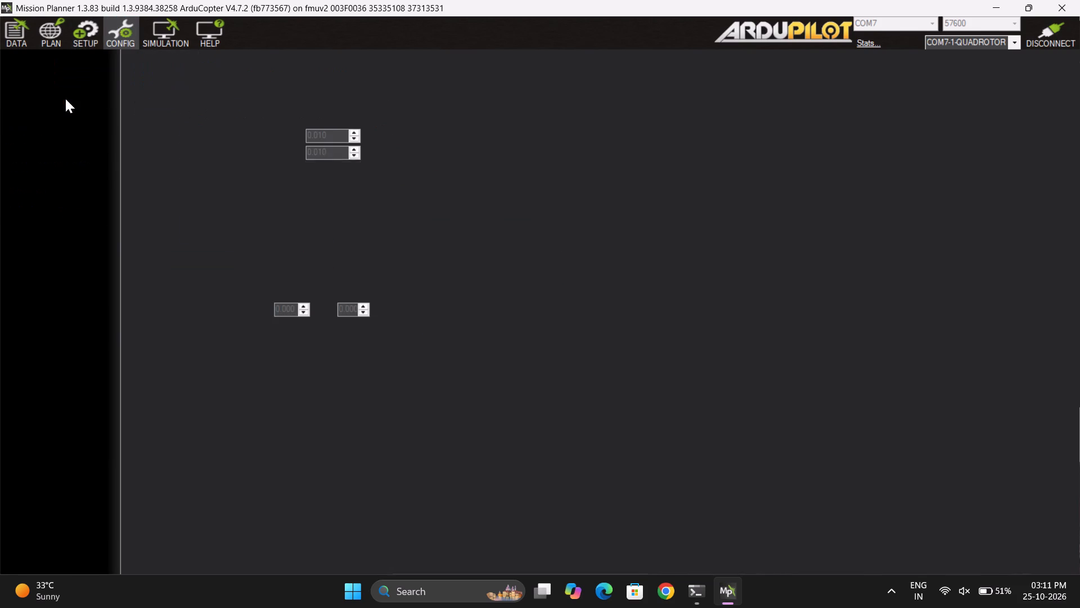
click(38, 163)
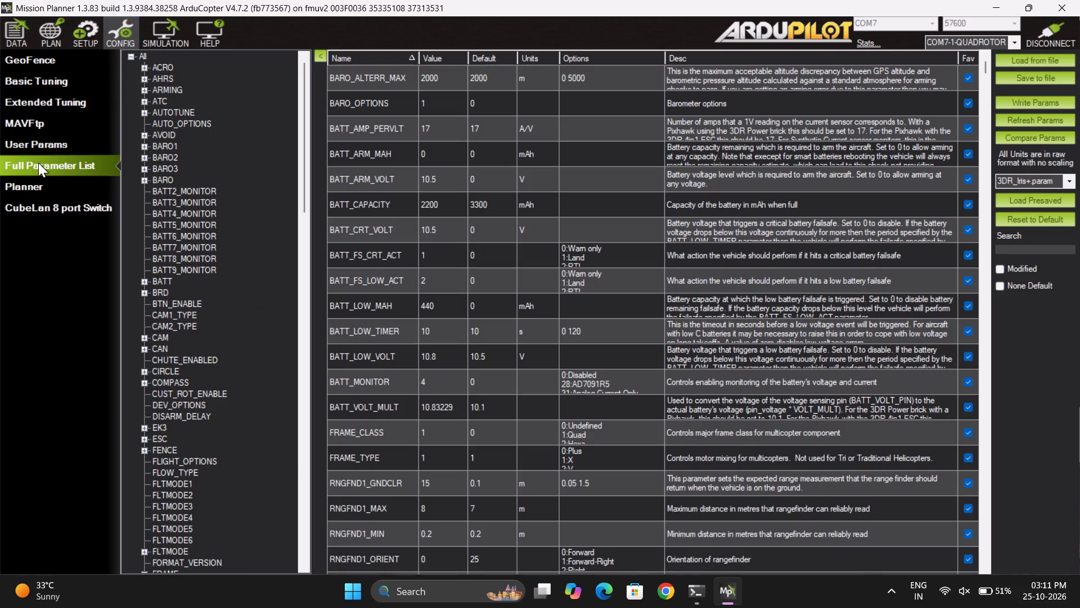
scroll(469, 371, up, 3)
scroll(469, 371, down, 1)
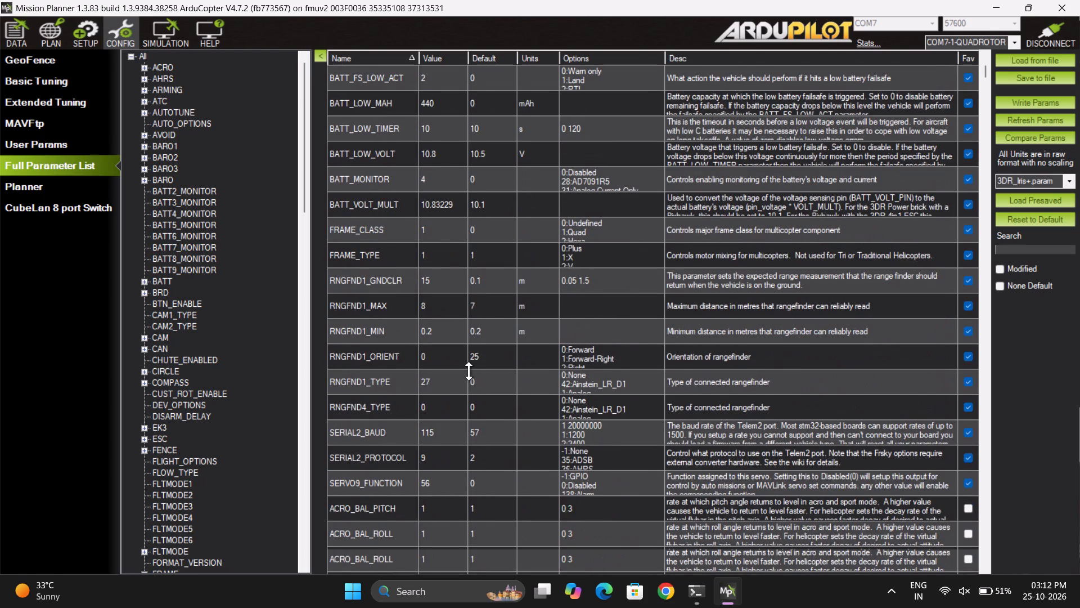
scroll(469, 371, down, 1)
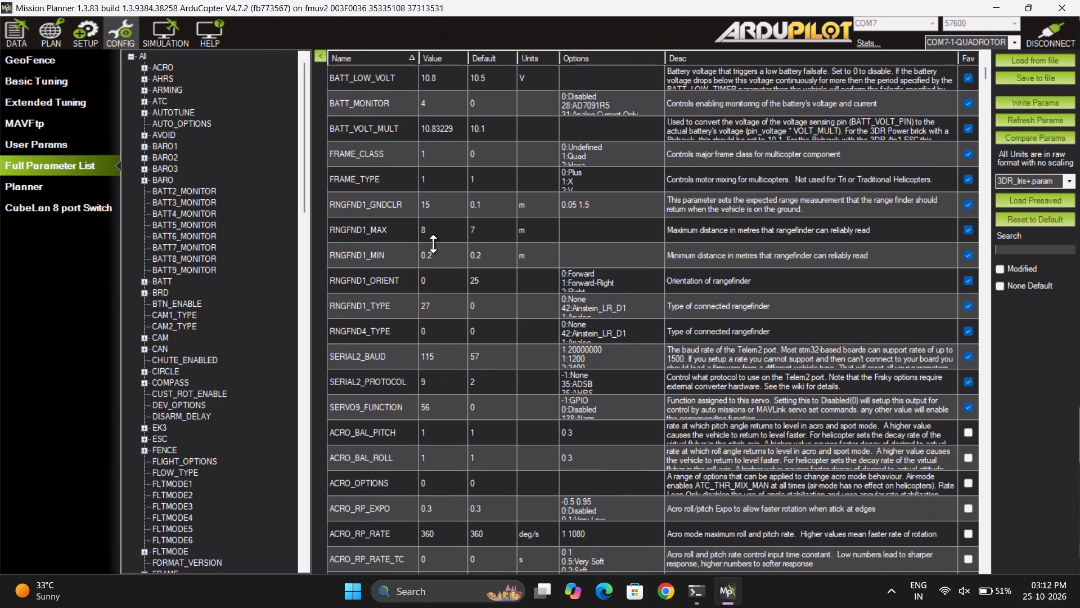
scroll(433, 214, up, 2)
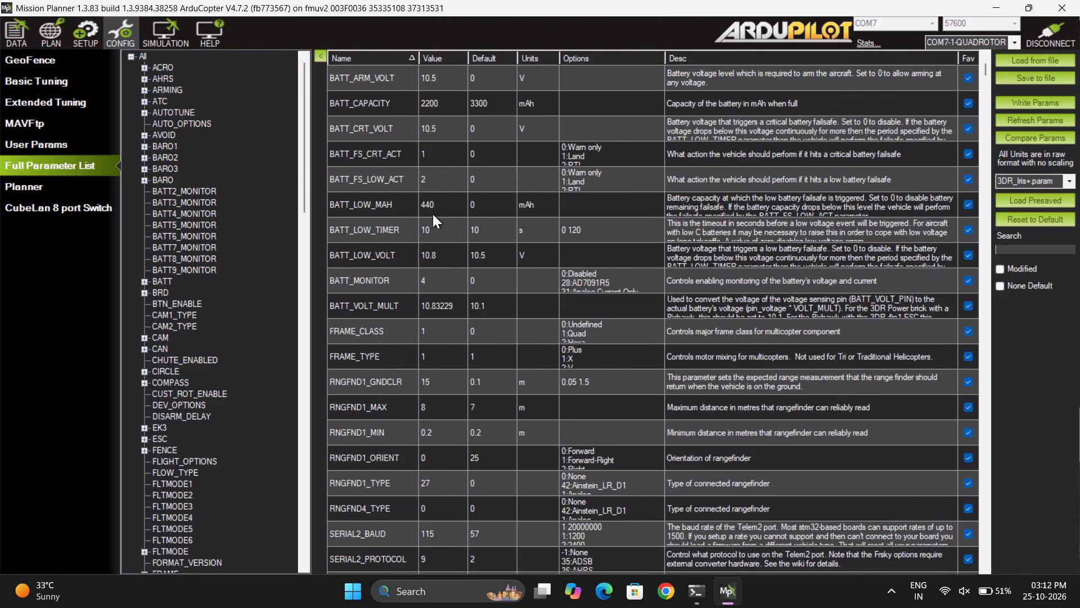
scroll(433, 214, up, 2)
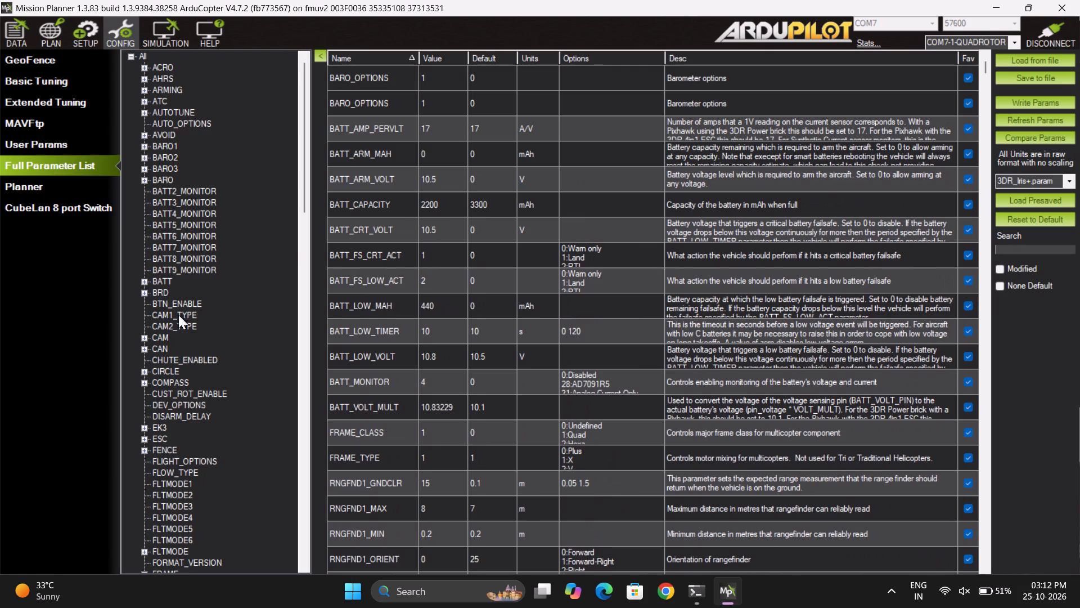
Examine the RC7, SERVO9 and SERVO8 parameter groups, including their function, range and trim settings.
scroll(166, 323, down, 4)
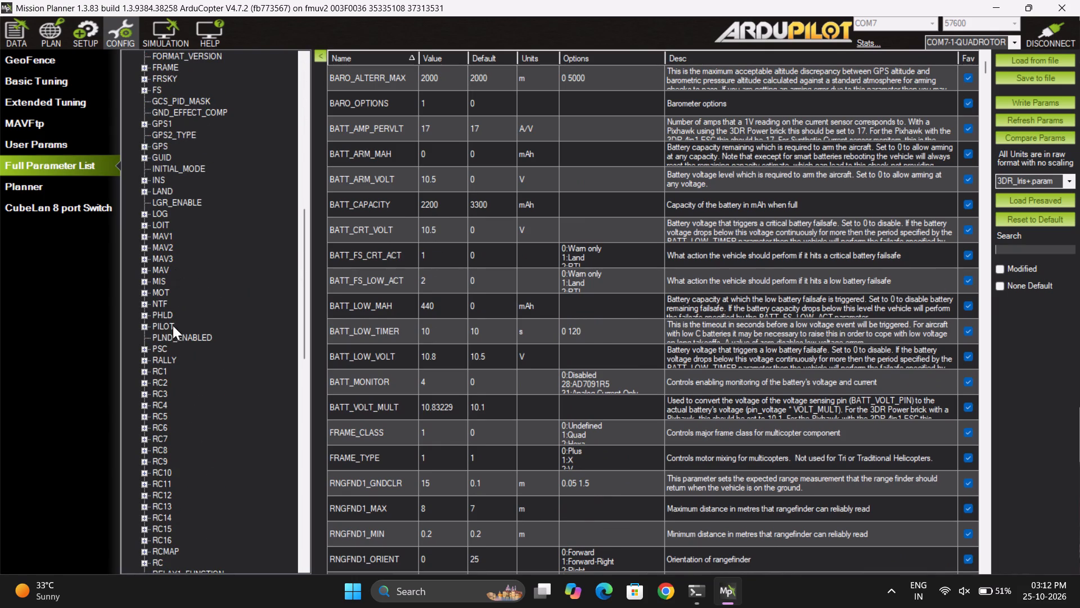
click(165, 437)
scroll(165, 437, down, 4)
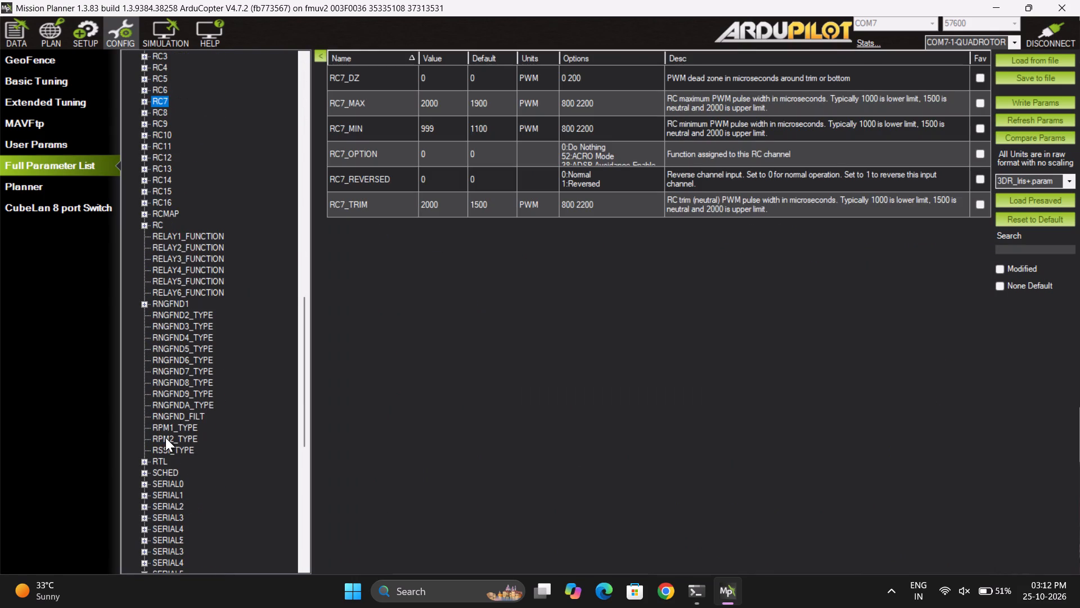
scroll(183, 262, down, 1)
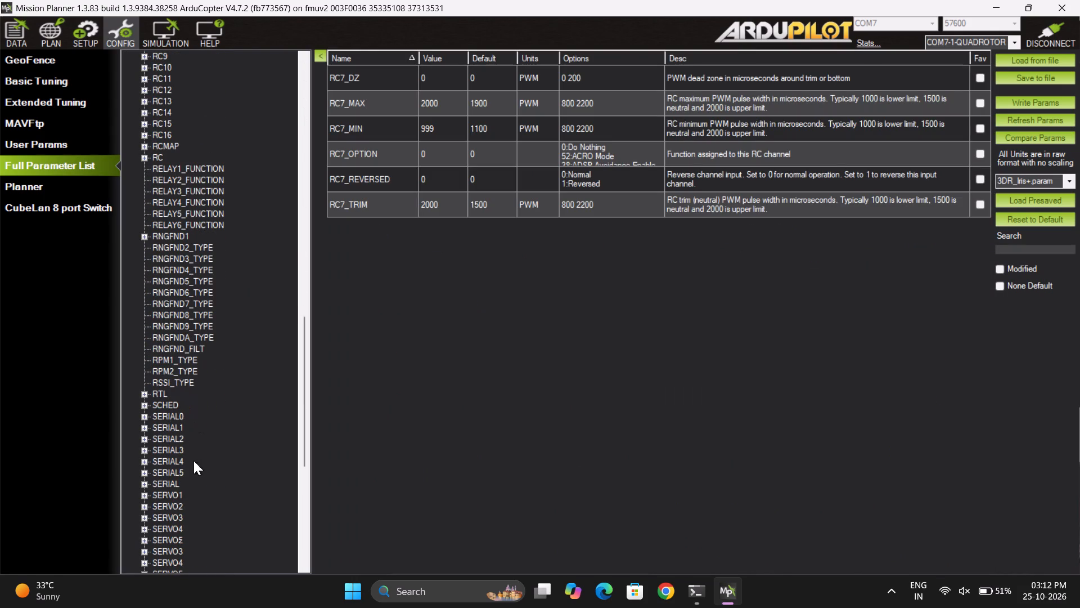
scroll(177, 483, down, 1)
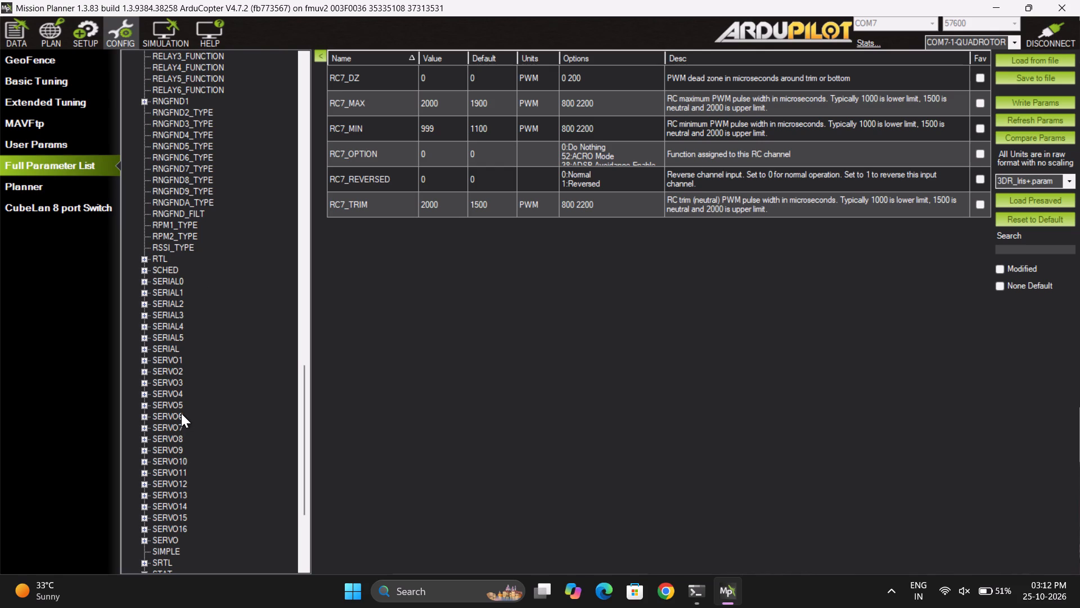
click(178, 448)
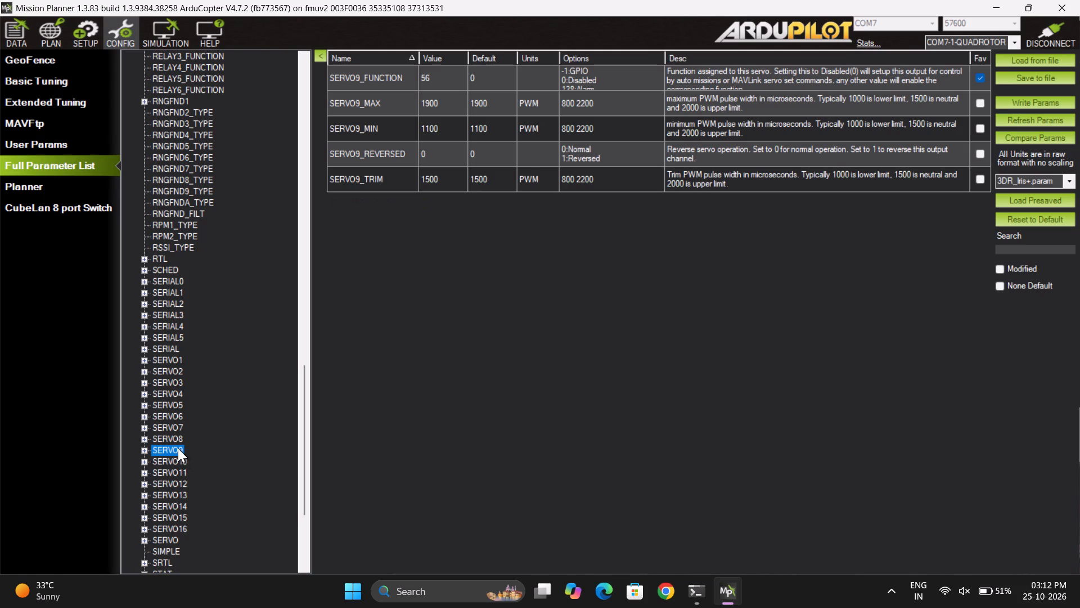
click(173, 439)
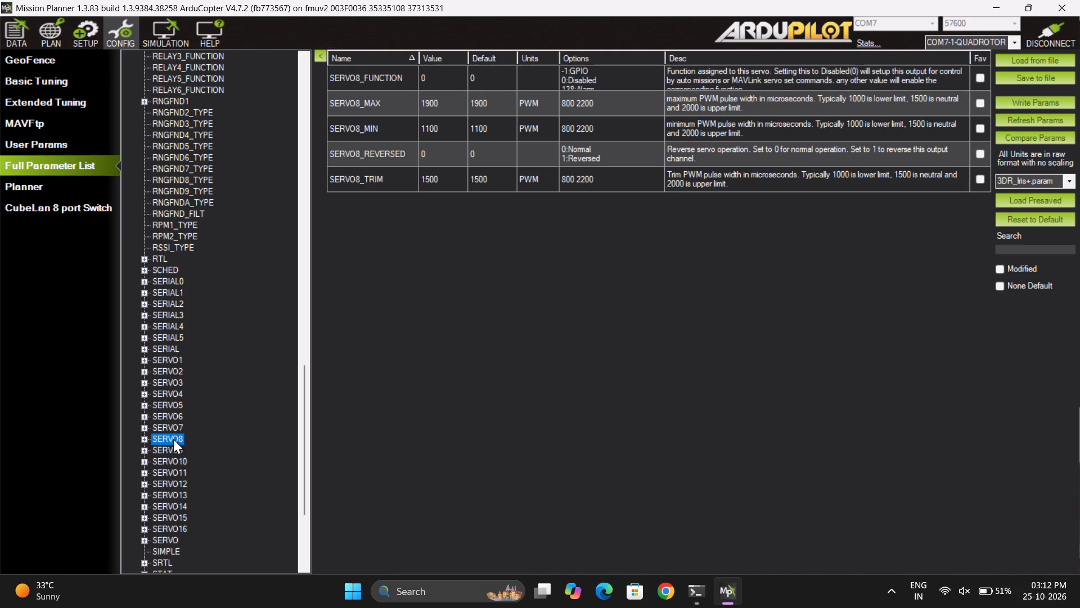
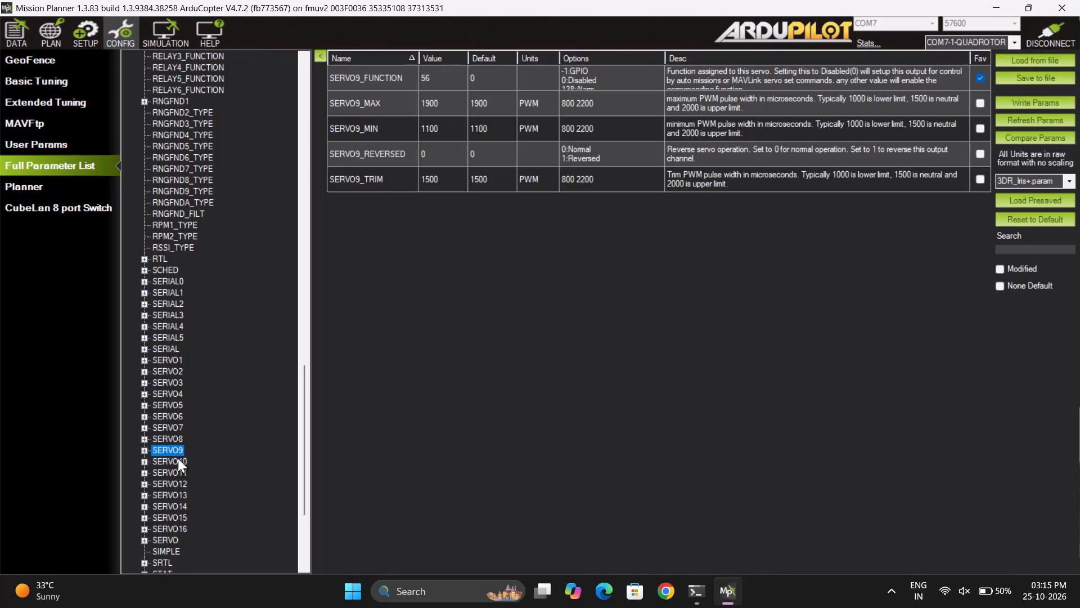
Examine the RC4 to RC9 channel parameter groups, checking their minimum, maximum, trim and option settings.
scroll(178, 458, up, 1)
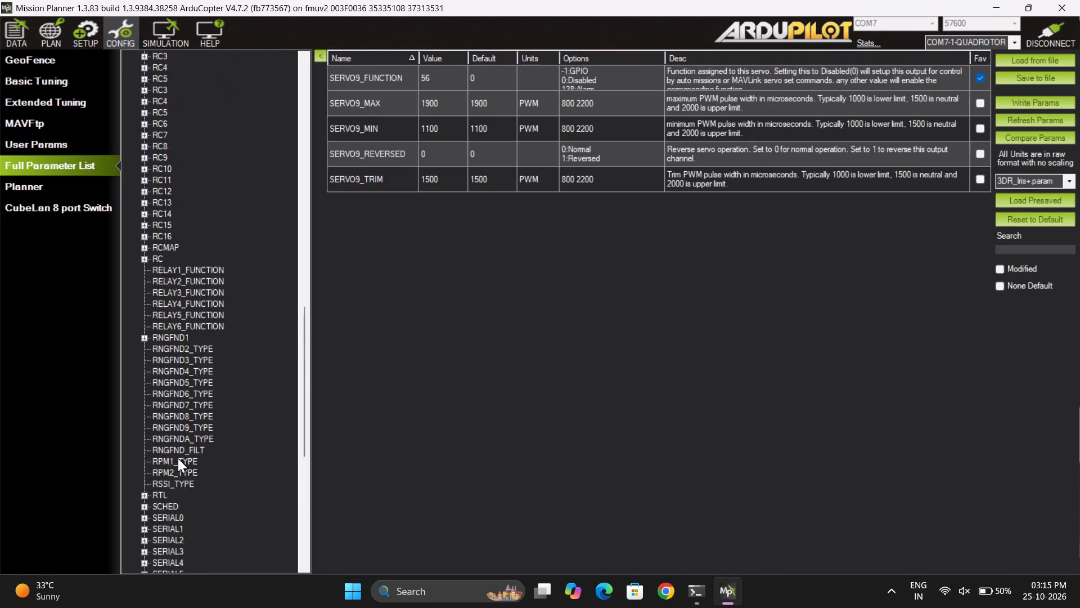
scroll(178, 458, up, 1)
click(160, 224)
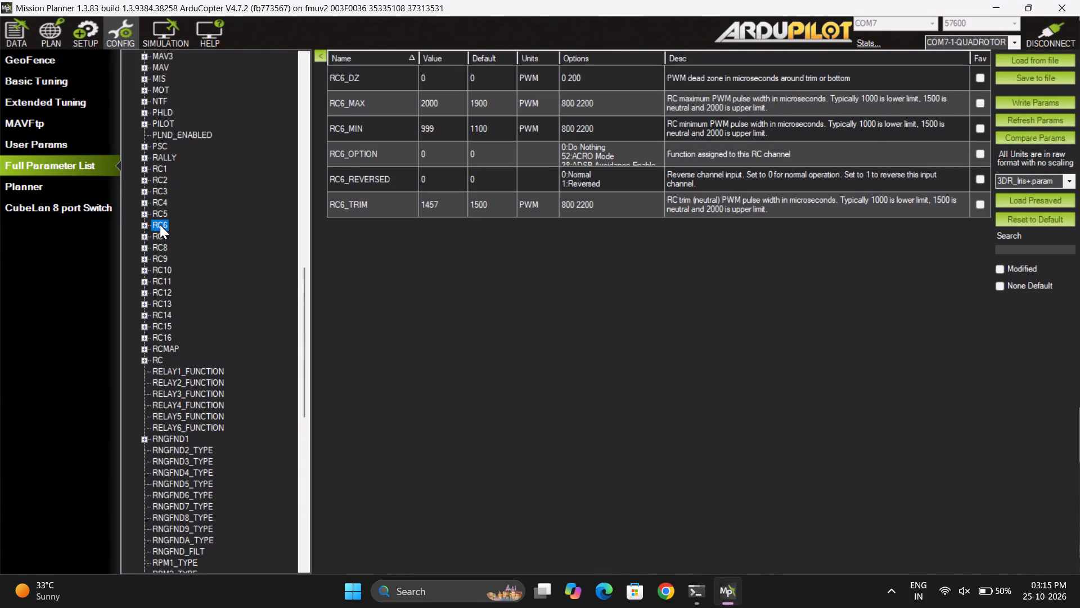
click(163, 215)
click(163, 256)
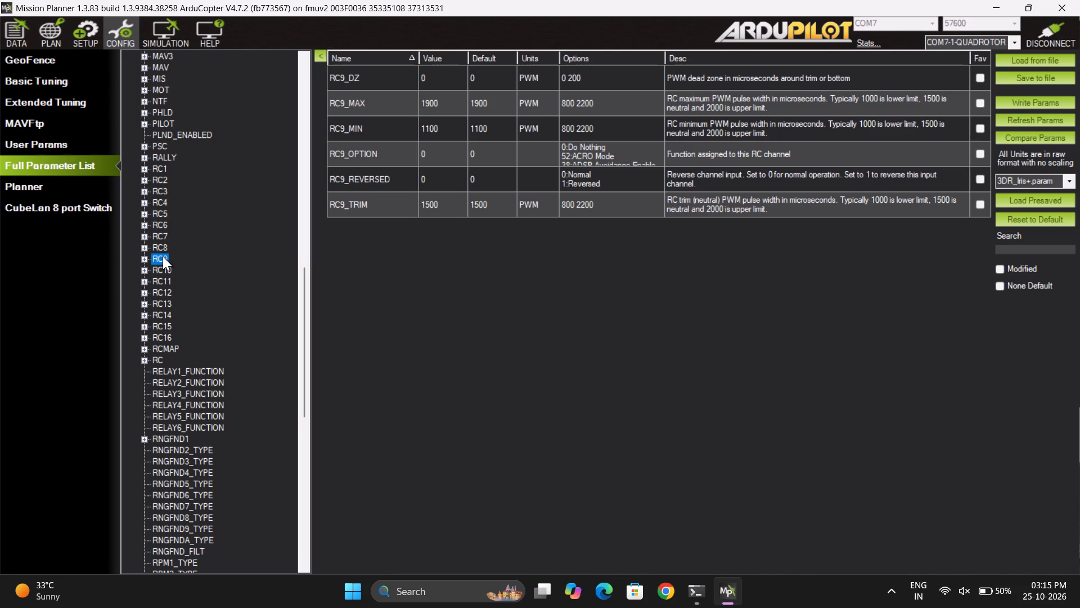
scroll(163, 256, down, 1)
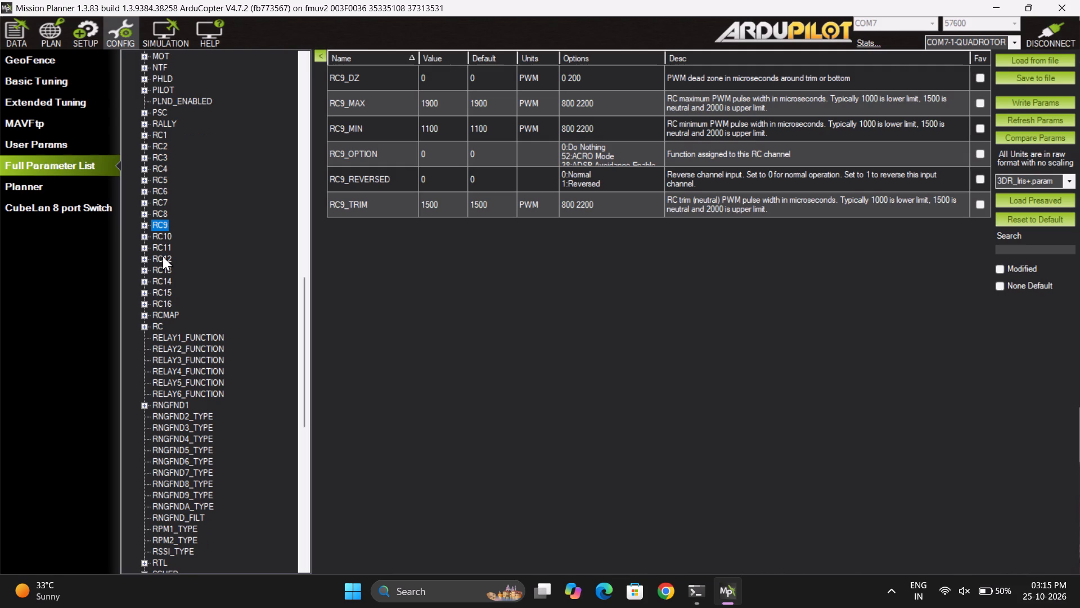
click(163, 218)
click(164, 200)
click(161, 169)
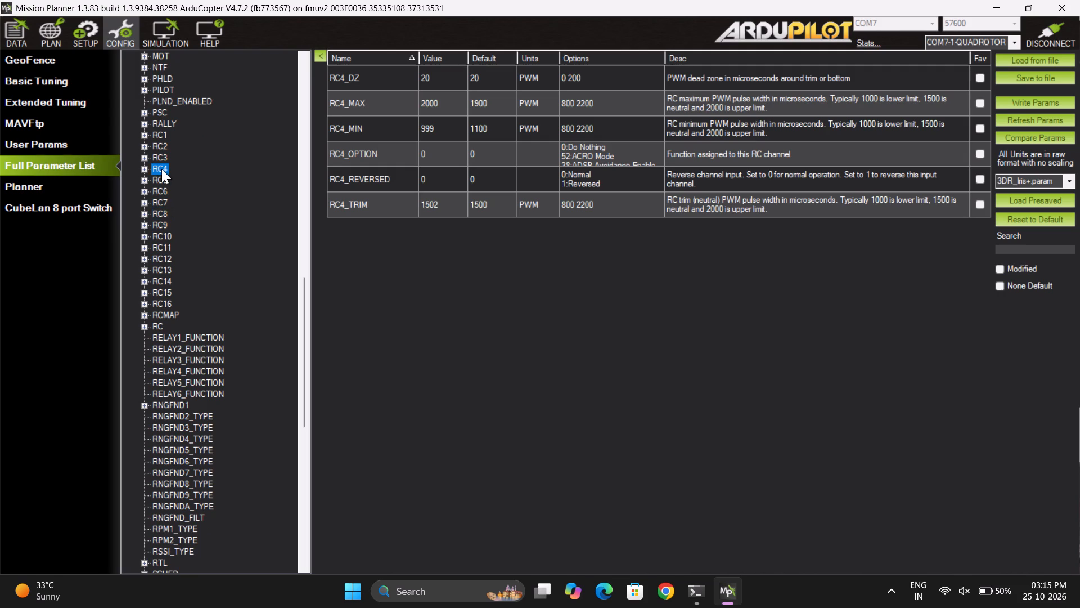
Set SERVO10_FUNCTION to 57 in the SERVO10 parameter group.
scroll(161, 169, down, 1)
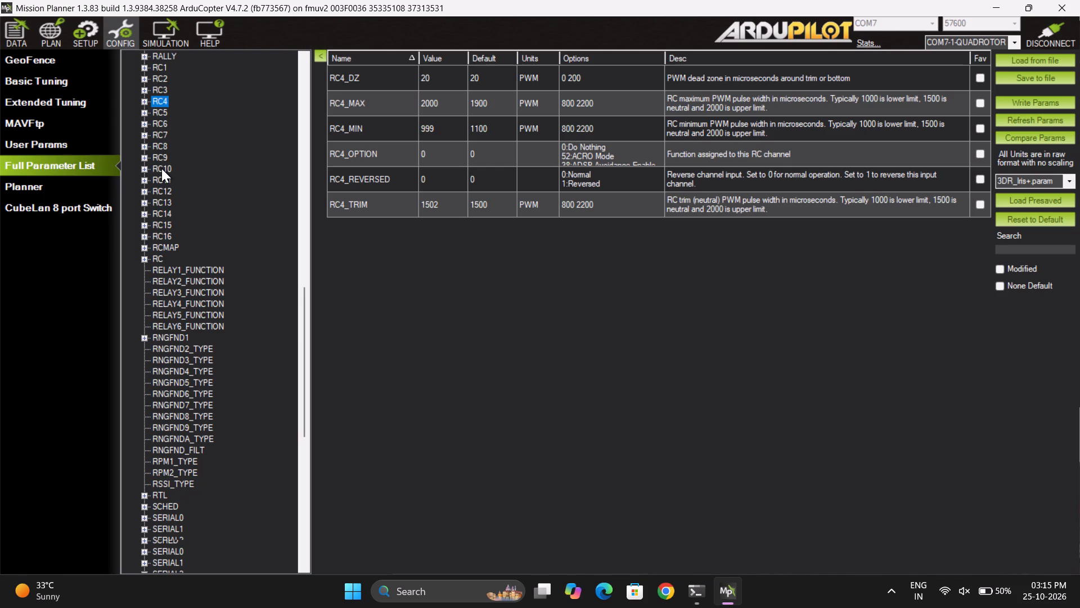
click(215, 310)
scroll(215, 310, down, 1)
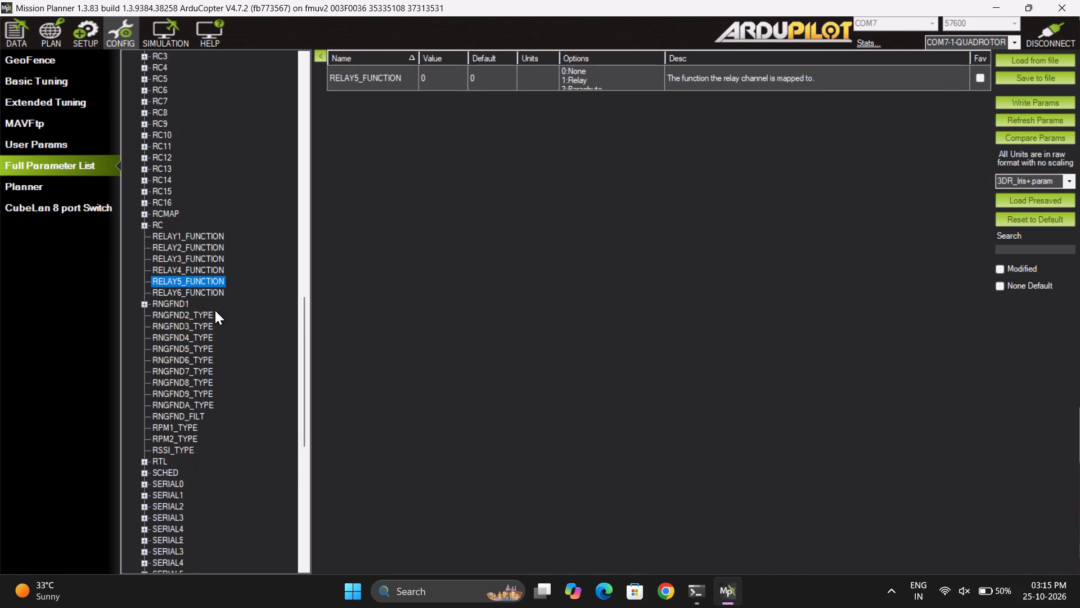
scroll(215, 310, down, 2)
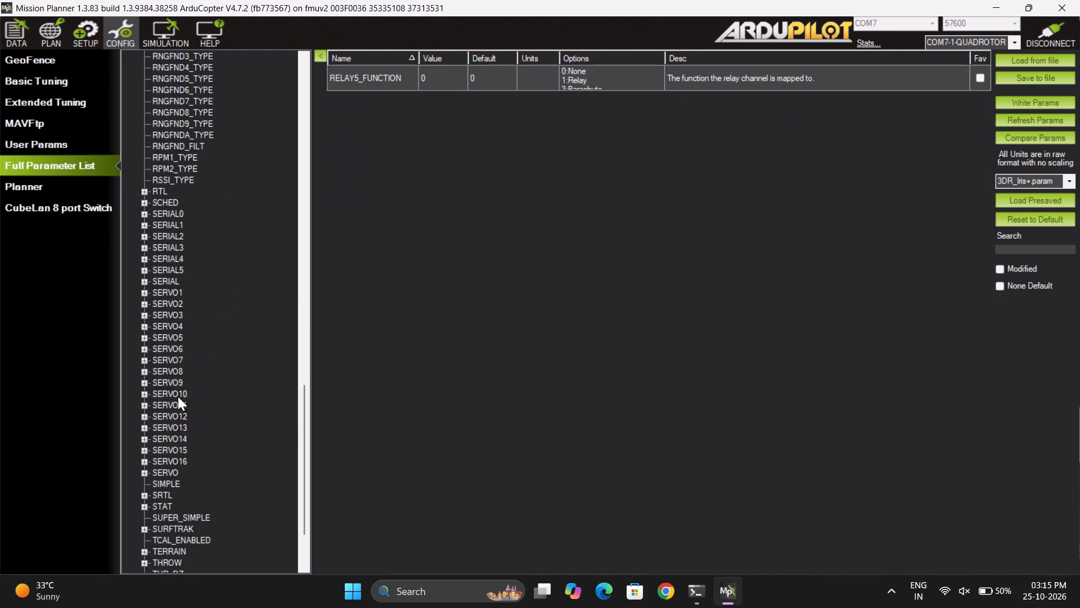
click(178, 396)
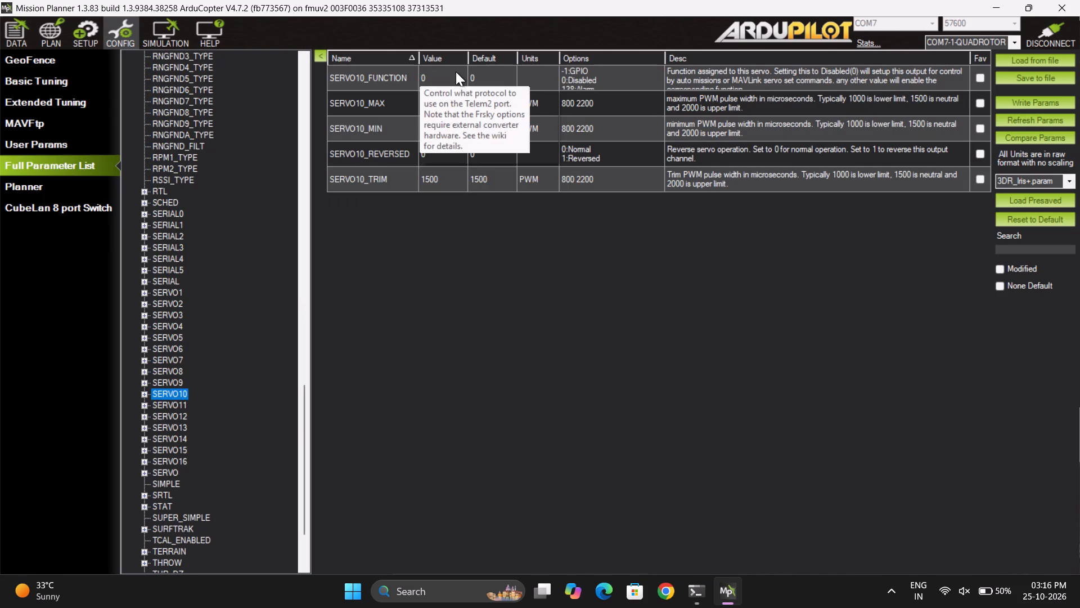
click(456, 71)
click(628, 69)
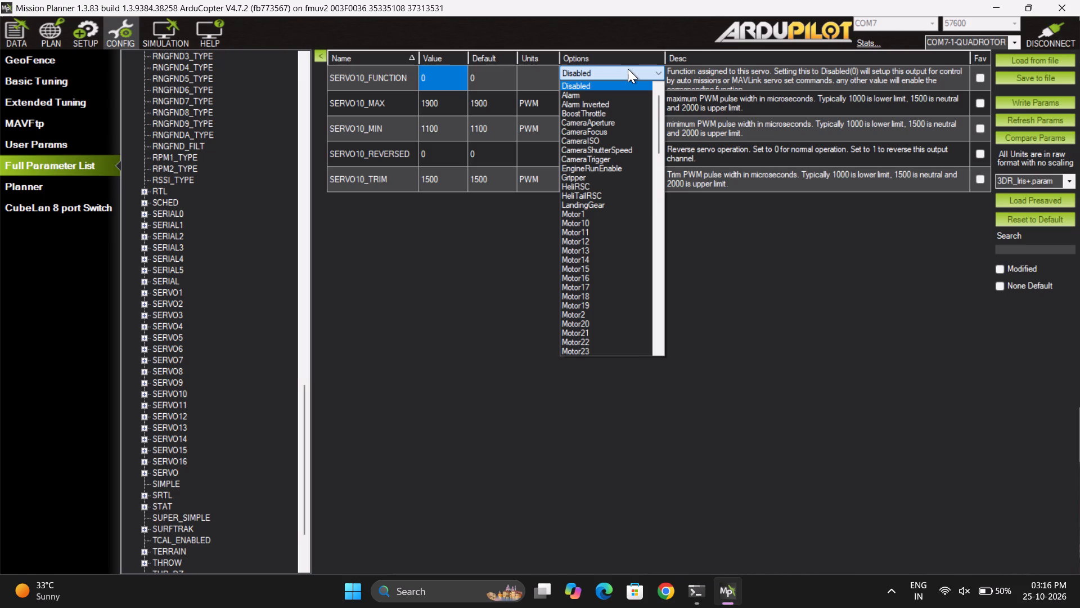
click(434, 74)
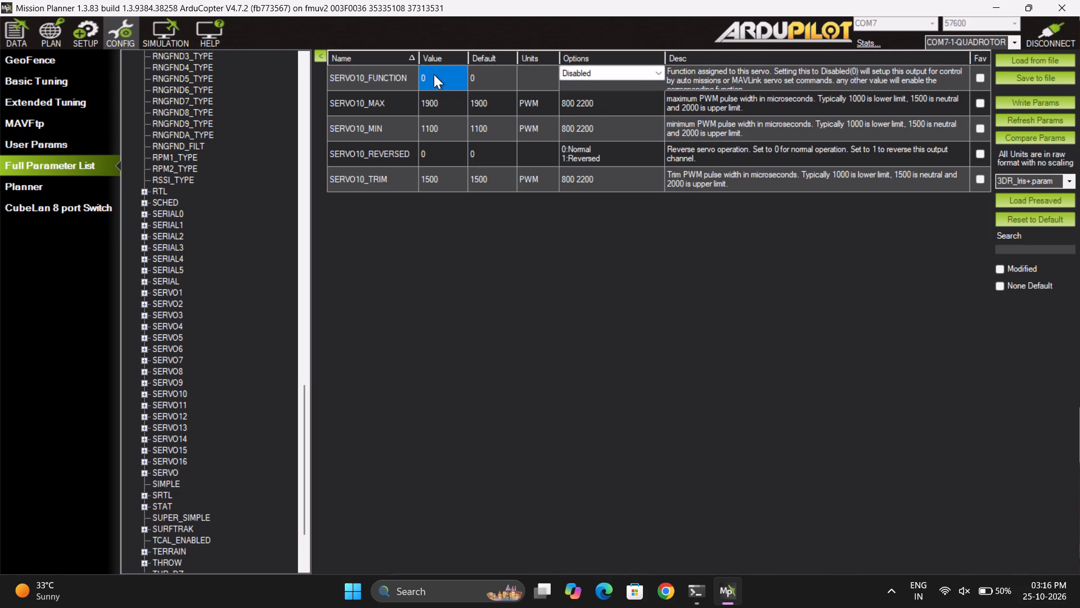
text(57)
click(434, 74)
text(57)
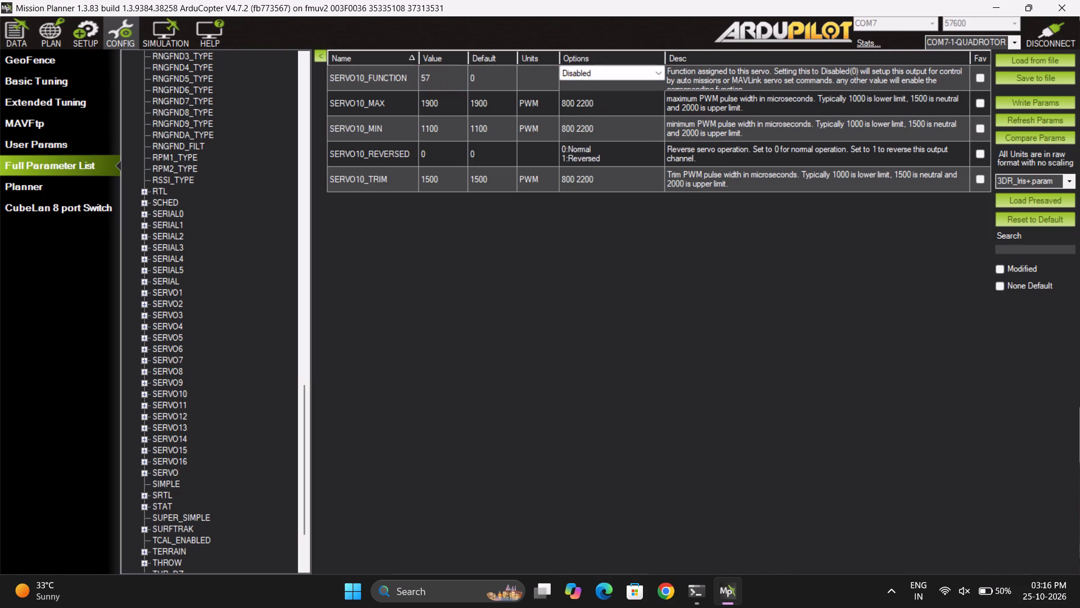
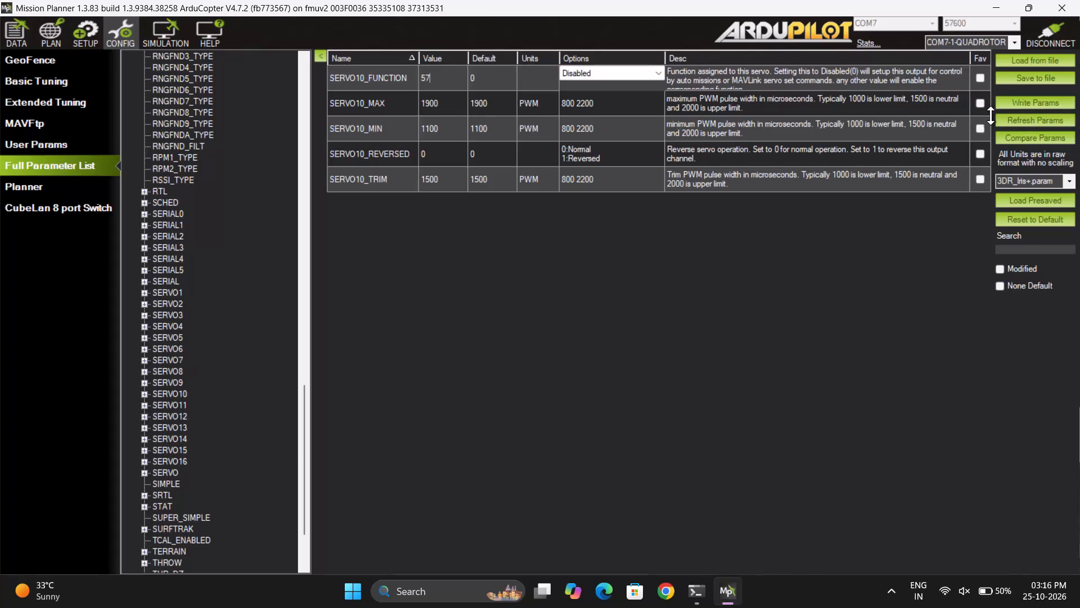
Write the changed SERVO10_FUNCTION parameter to the flight controller and accept the parameter change.
click(1019, 103)
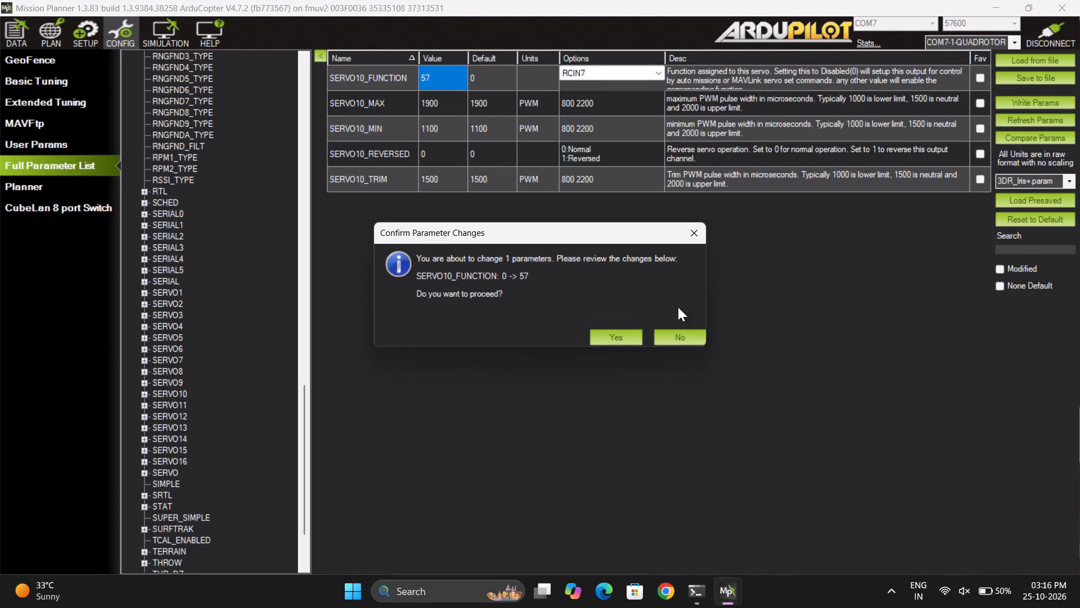
click(622, 339)
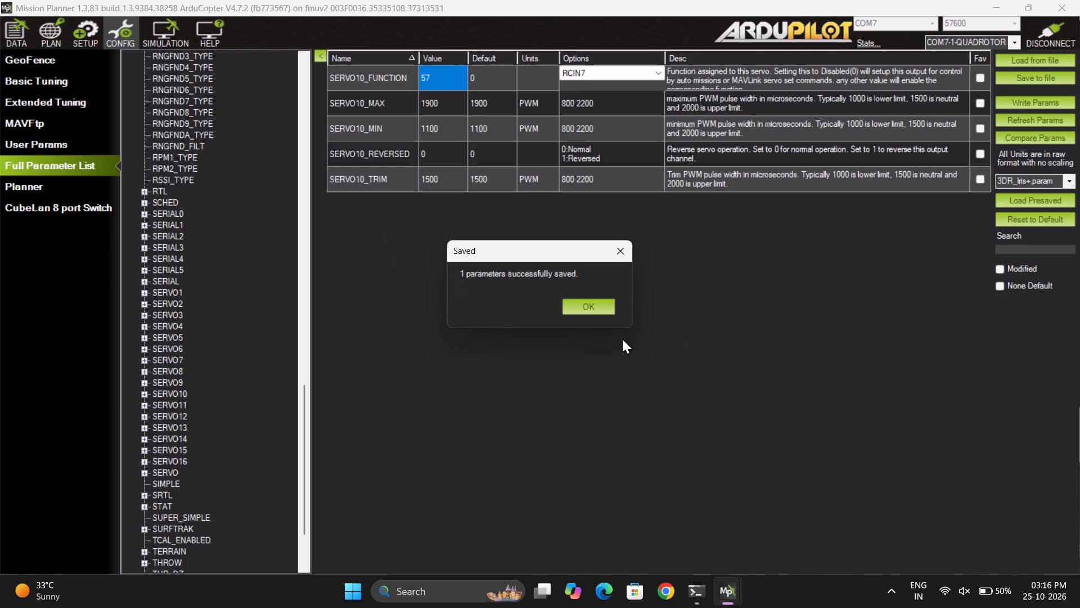
click(604, 308)
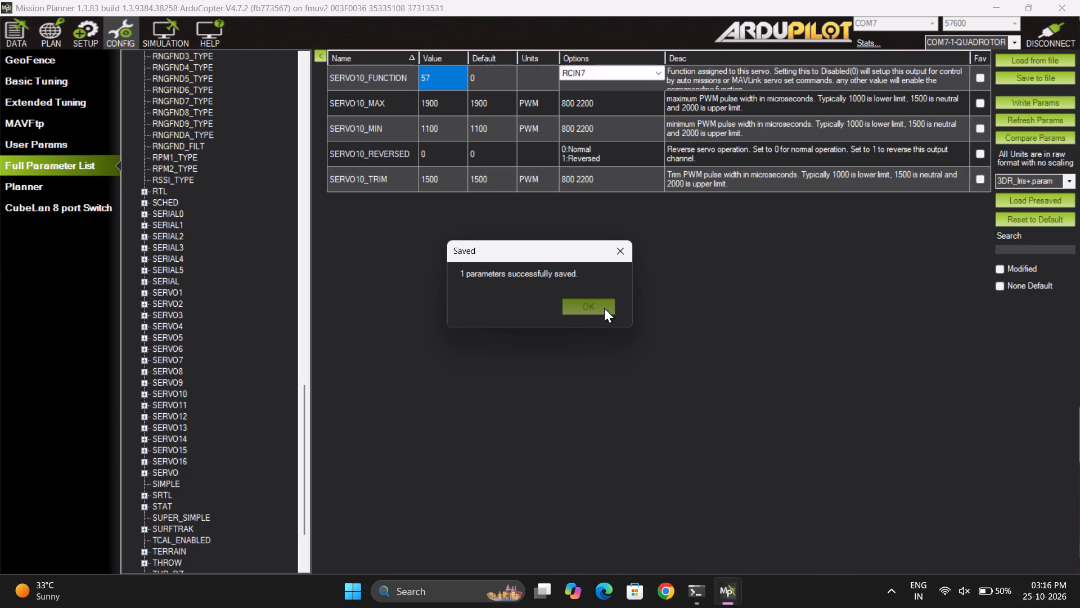
click(604, 308)
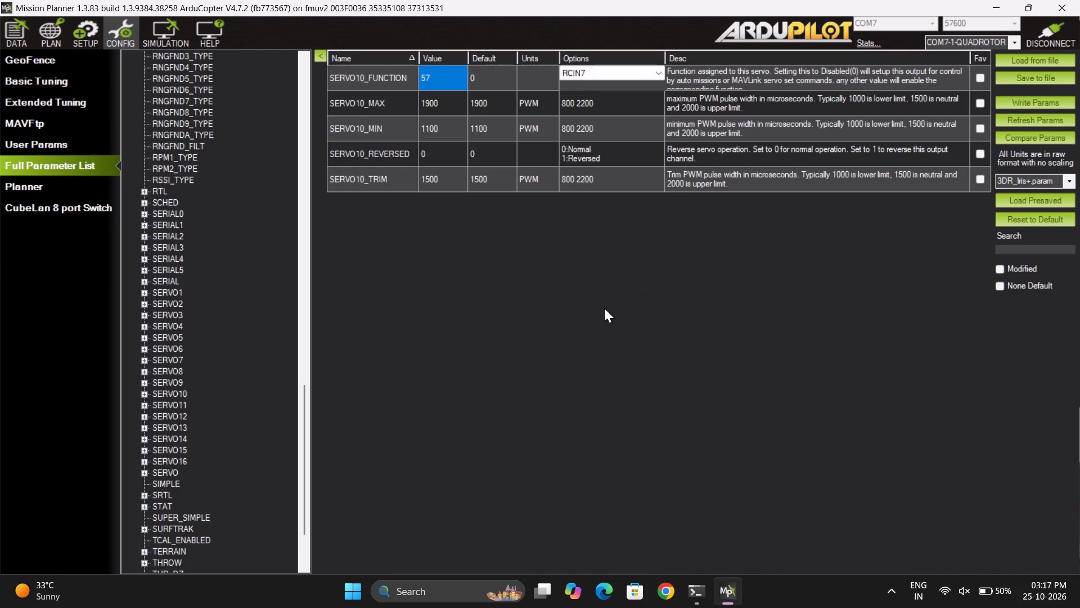
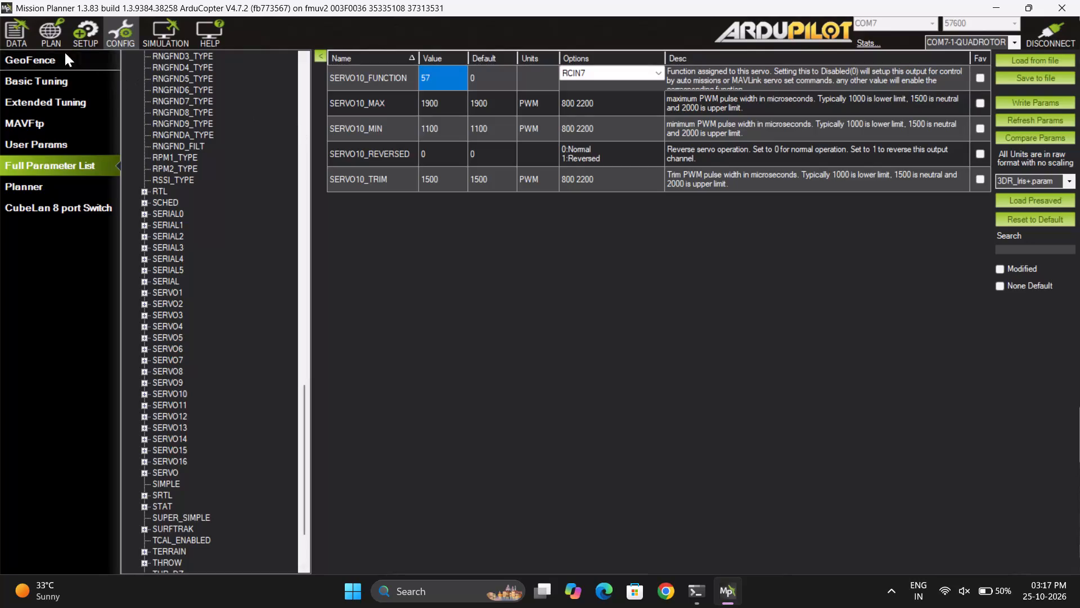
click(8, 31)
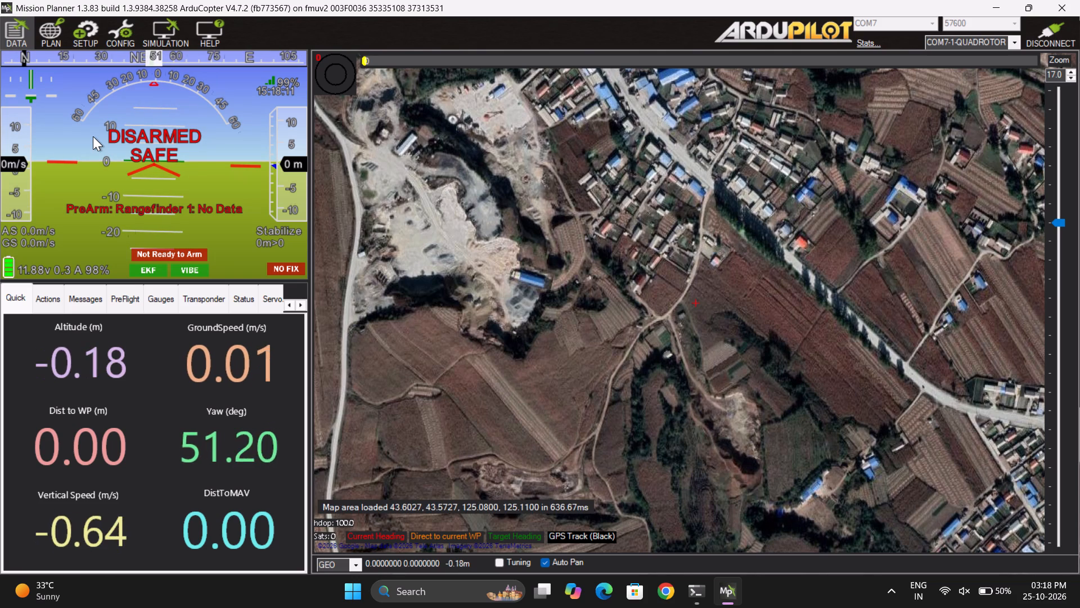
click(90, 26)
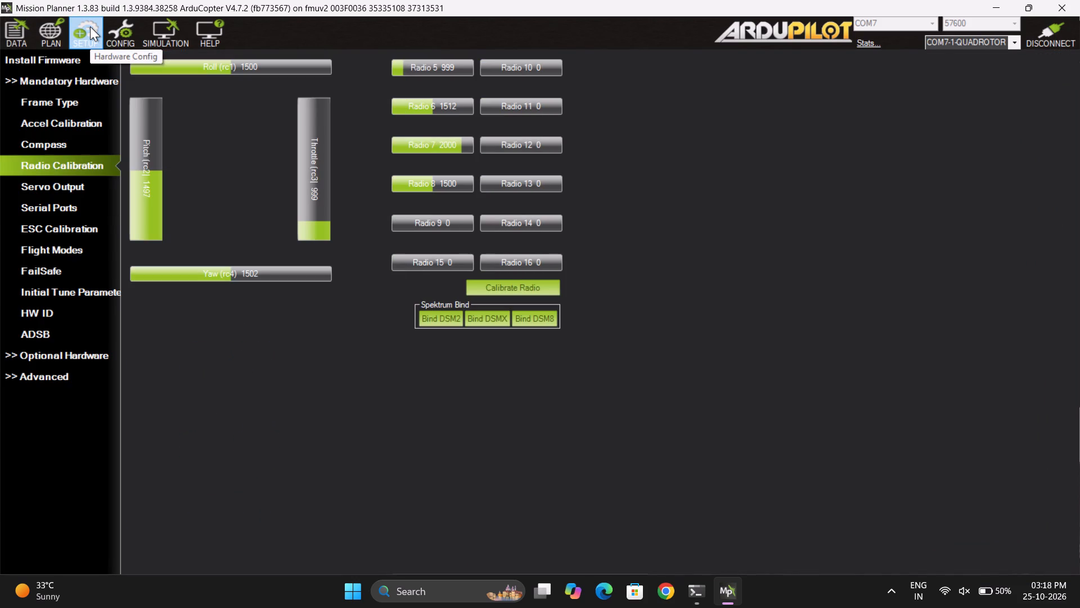
In the full parameter list, open the RC6 group and set RC6_OPTION to 214 (Mount1 Yaw).
click(121, 29)
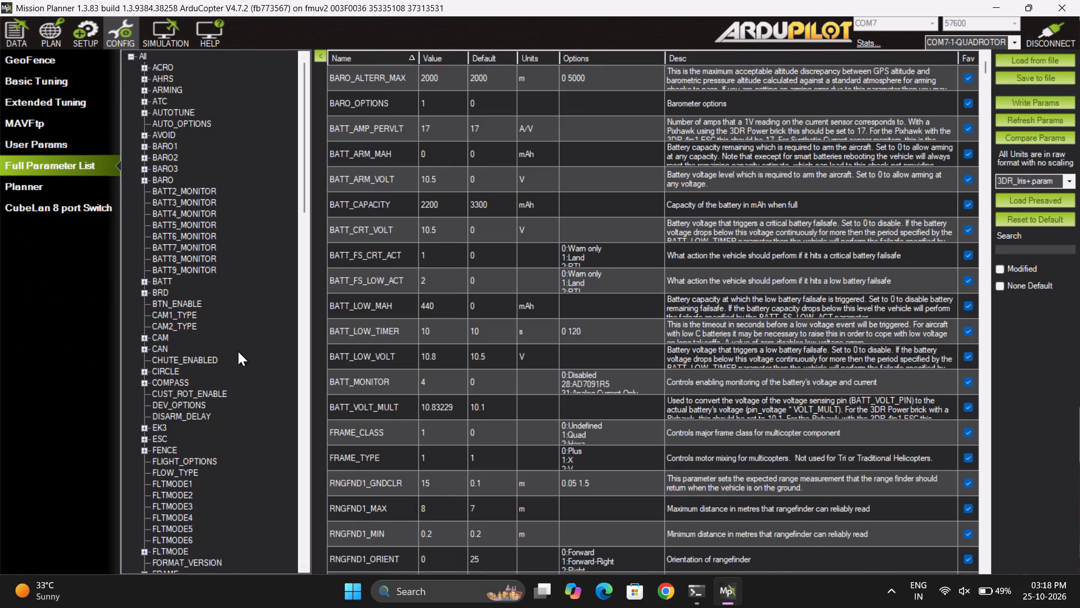
scroll(238, 351, up, 1)
scroll(238, 351, down, 2)
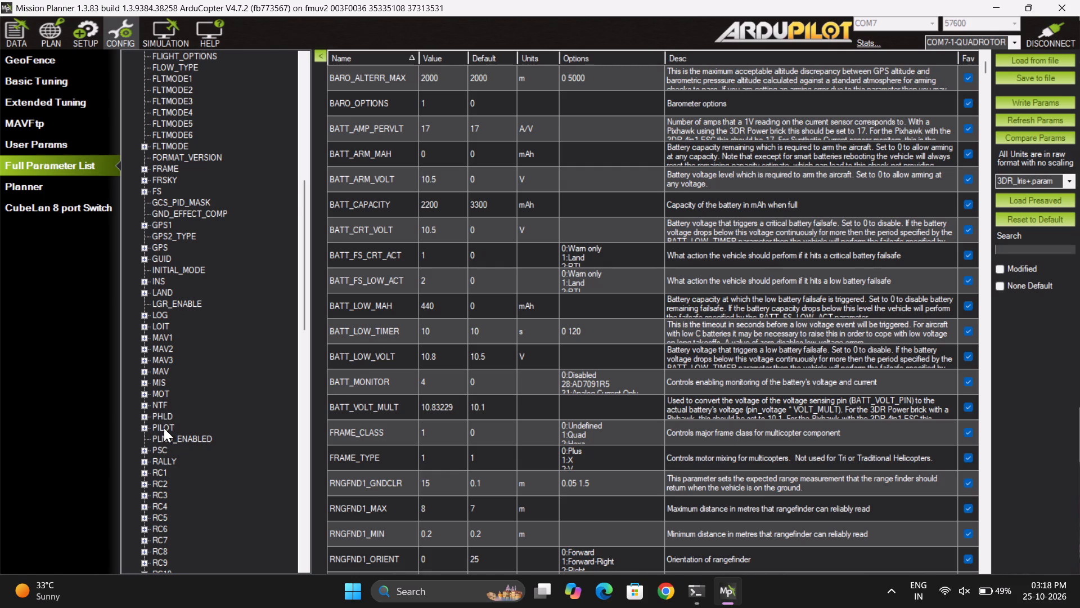
scroll(173, 410, down, 1)
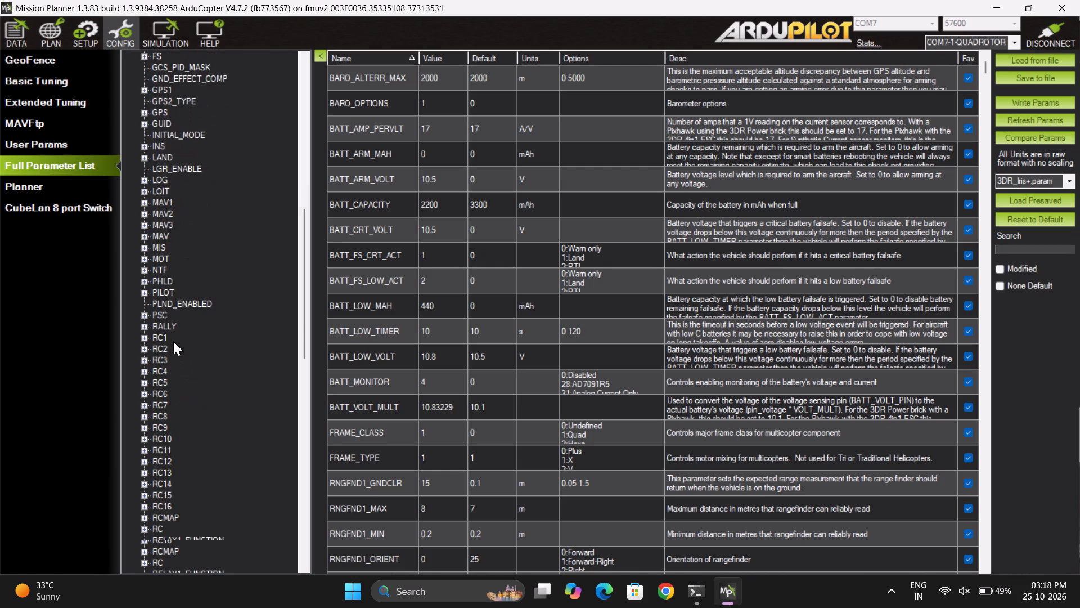
click(163, 398)
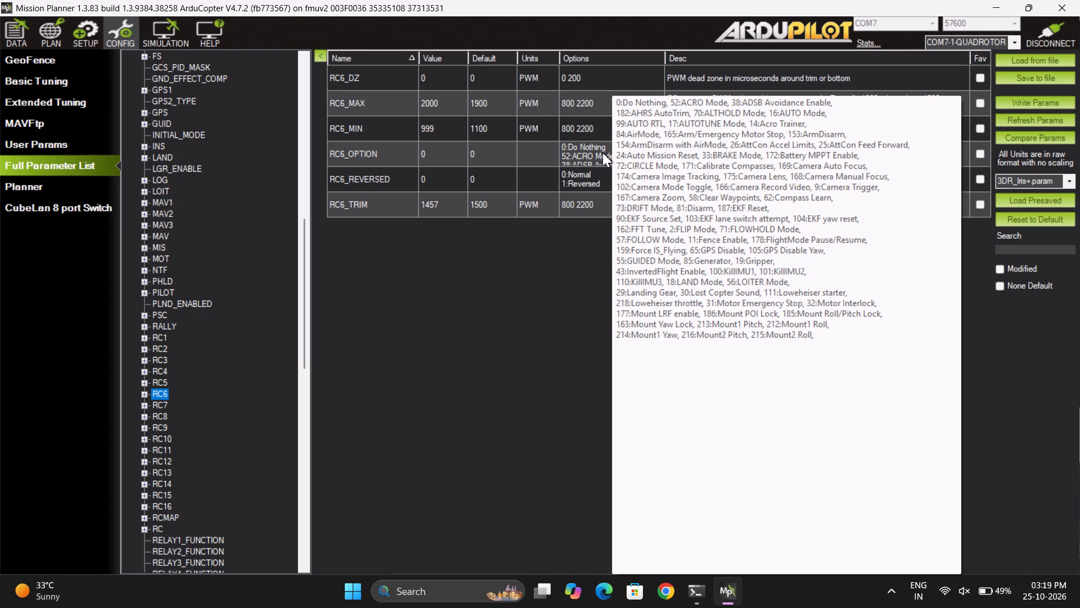
click(602, 153)
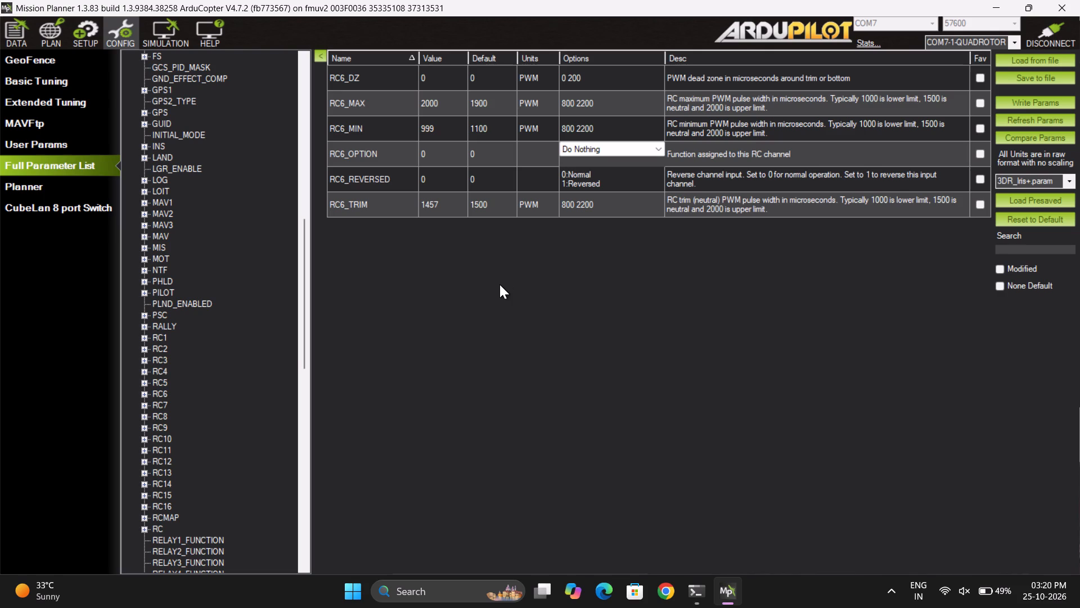
click(454, 149)
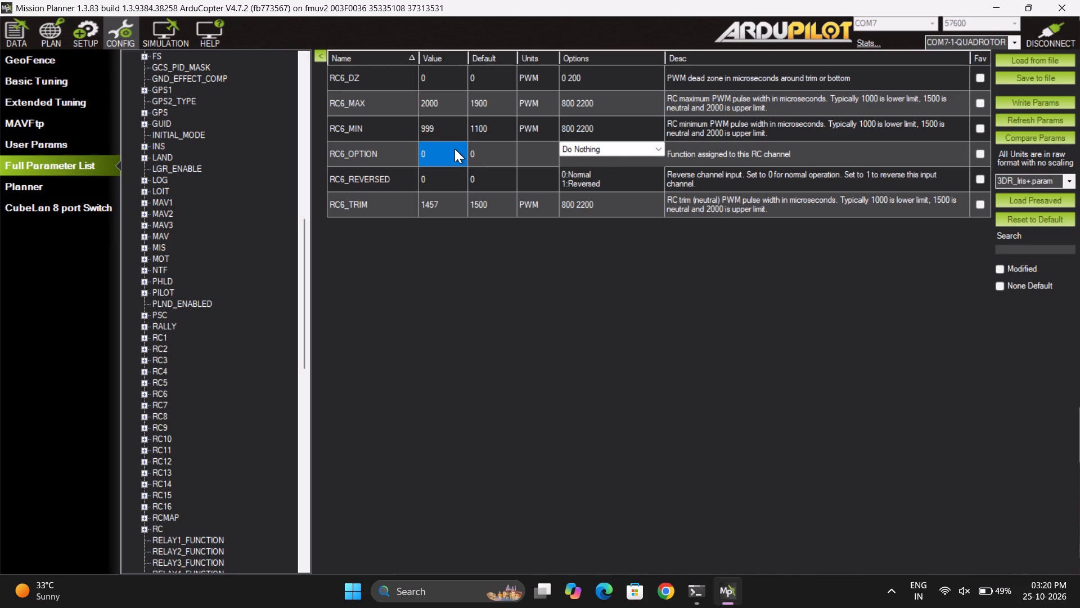
text(214)
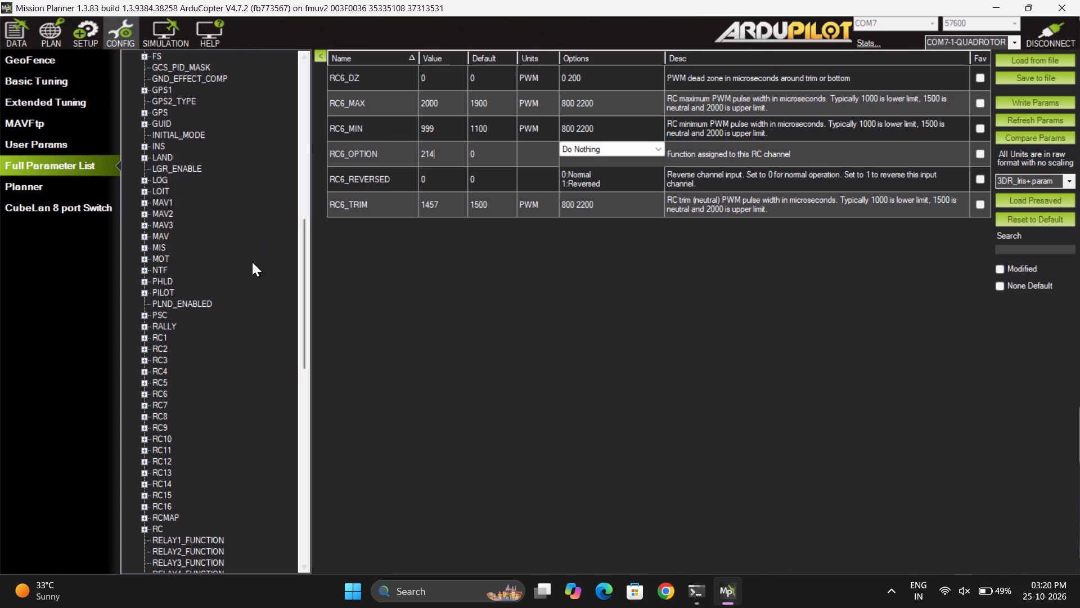
Open the RC7 parameter group and set RC7_OPTION to 213 (Mount1 Pitch).
click(160, 401)
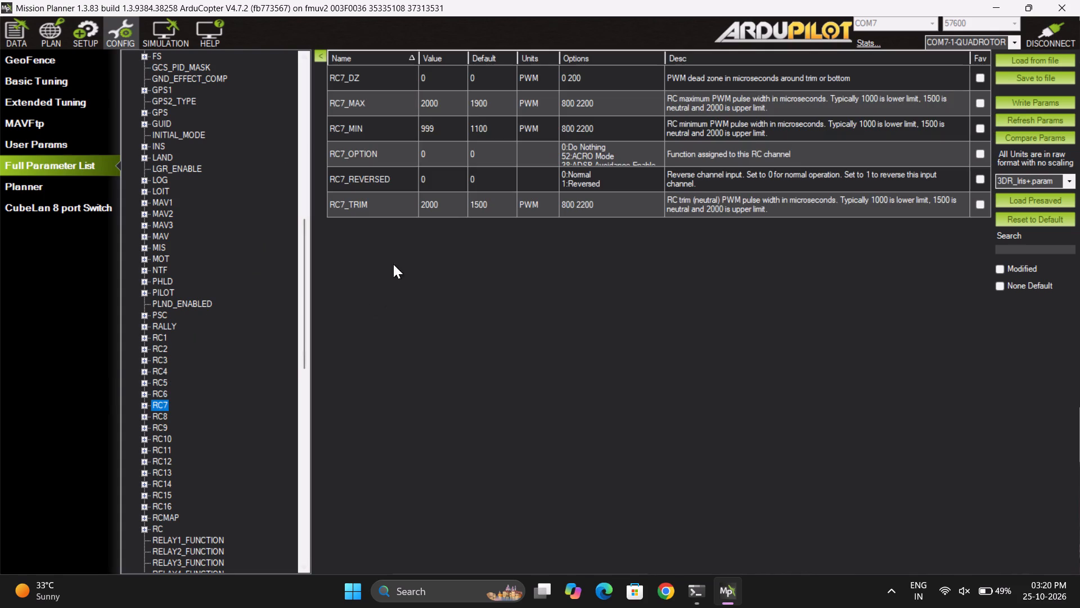
click(426, 147)
text(213)
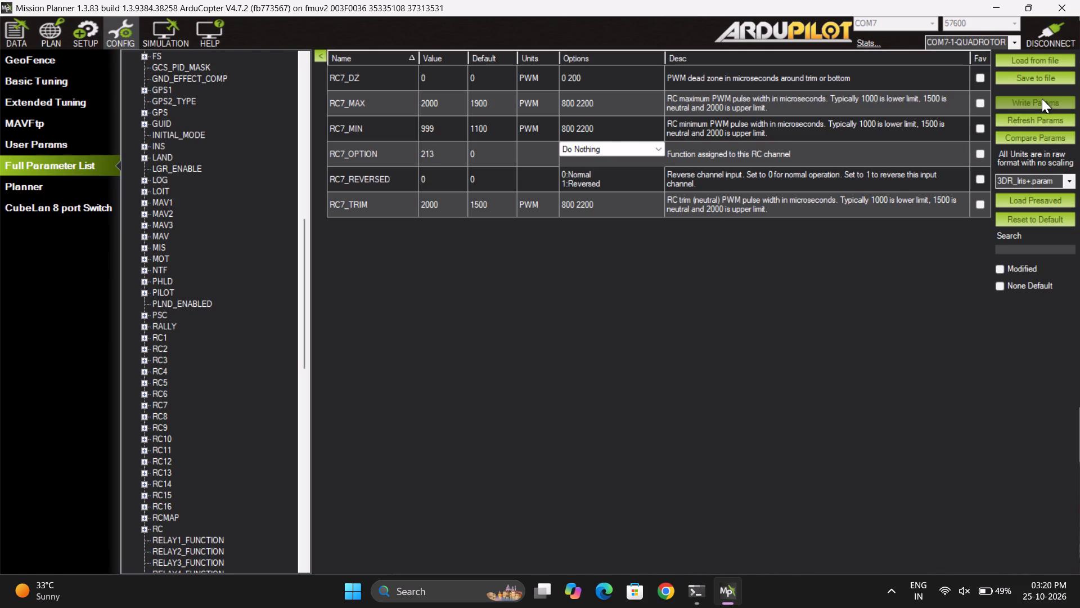
Write the changed RC6_OPTION and RC7_OPTION parameters to the flight controller and accept the changes.
click(1042, 99)
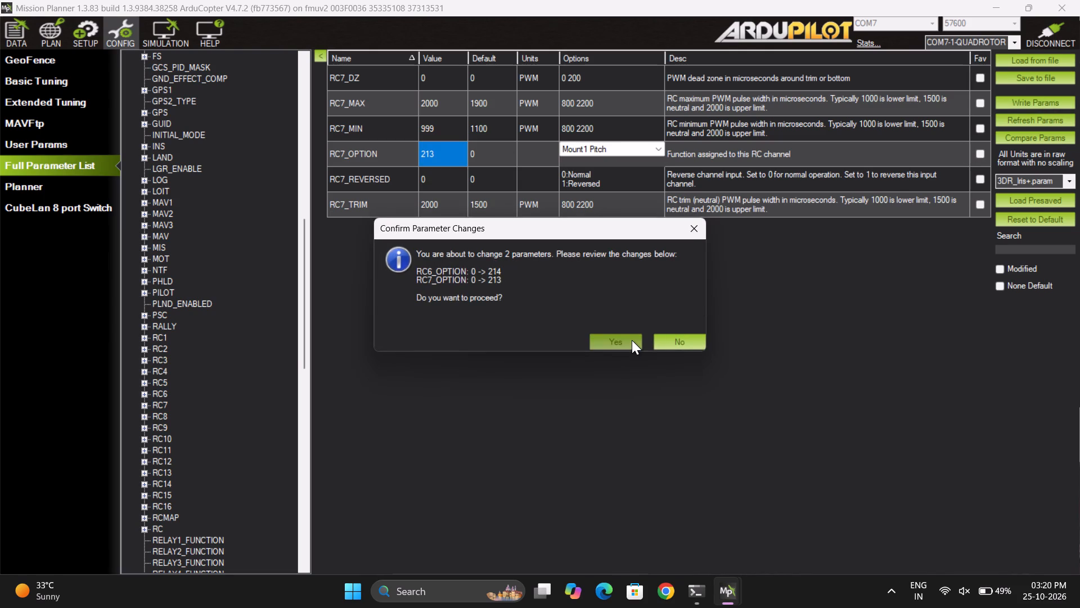
click(632, 340)
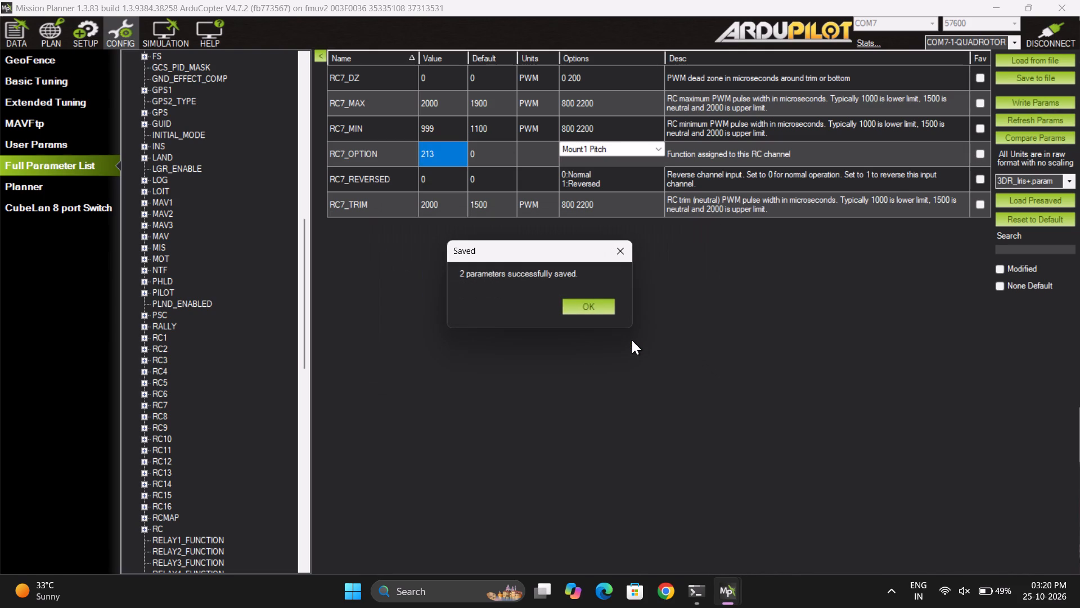
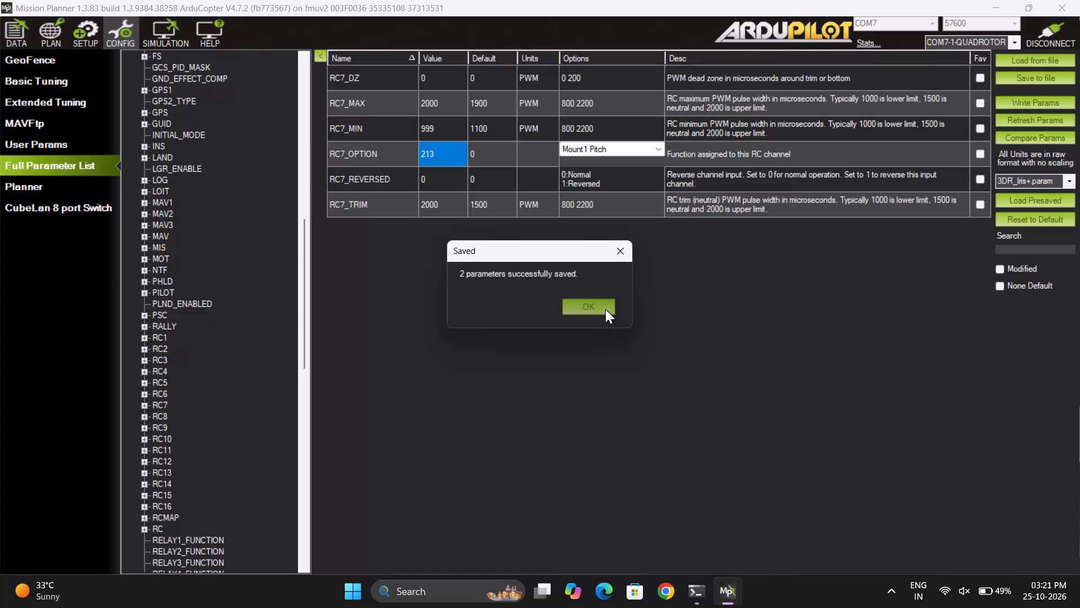
Acknowledge the notice about the saved RC option parameters.
click(605, 309)
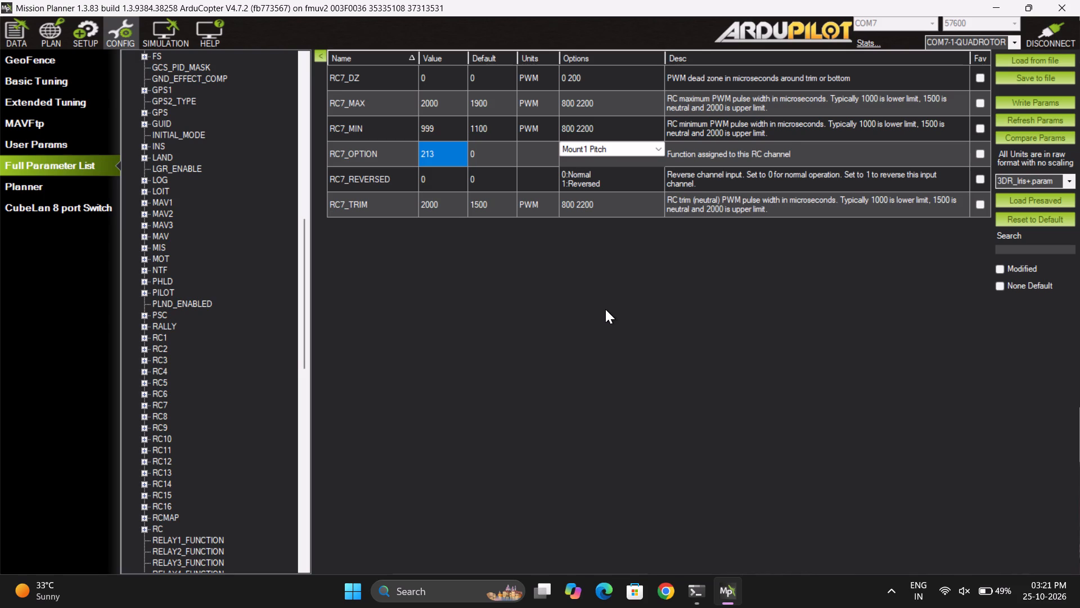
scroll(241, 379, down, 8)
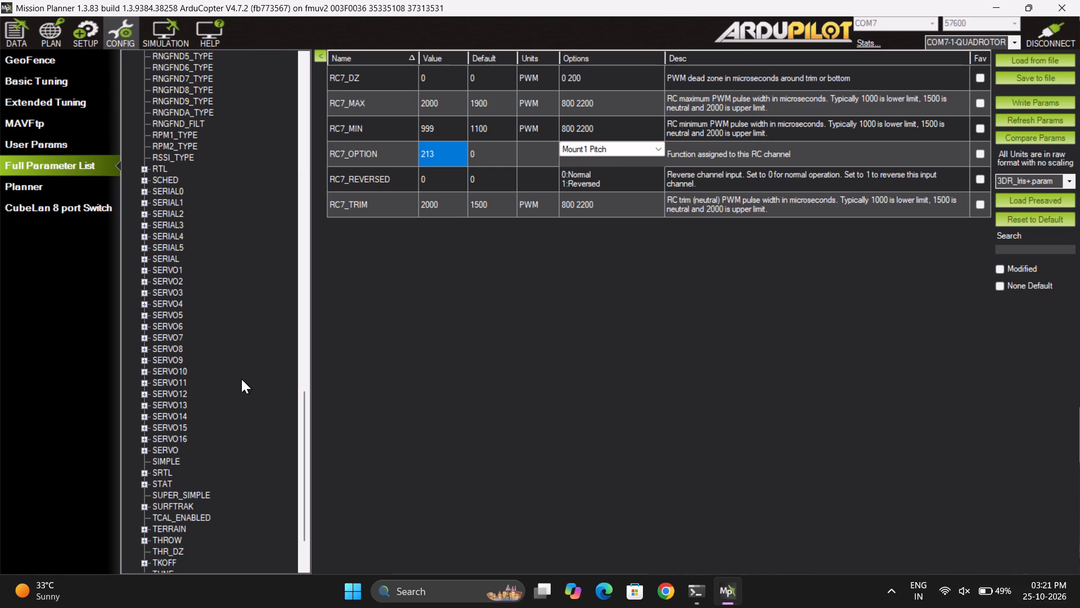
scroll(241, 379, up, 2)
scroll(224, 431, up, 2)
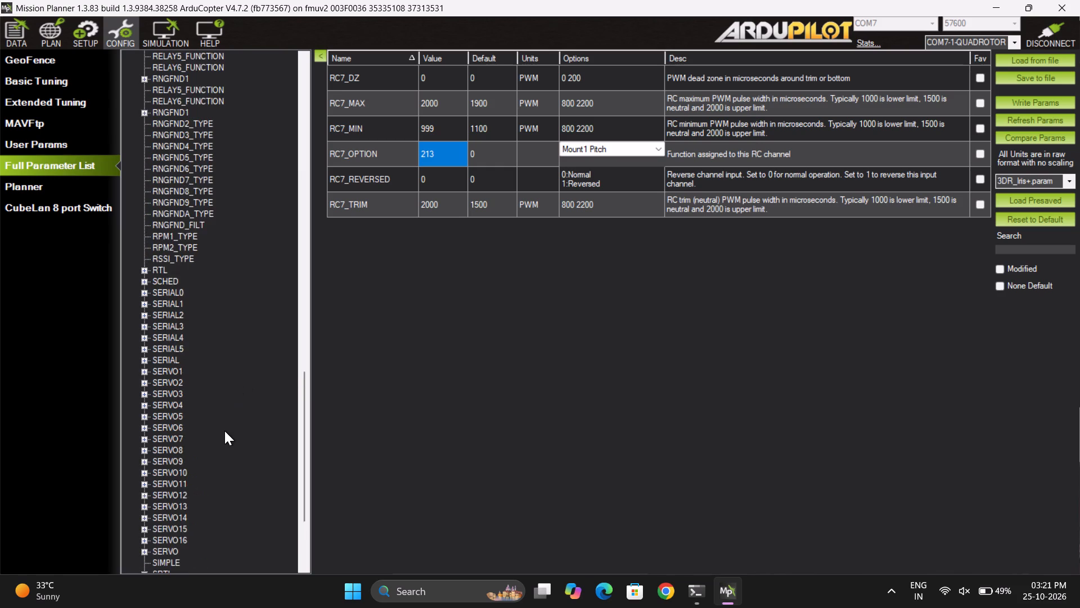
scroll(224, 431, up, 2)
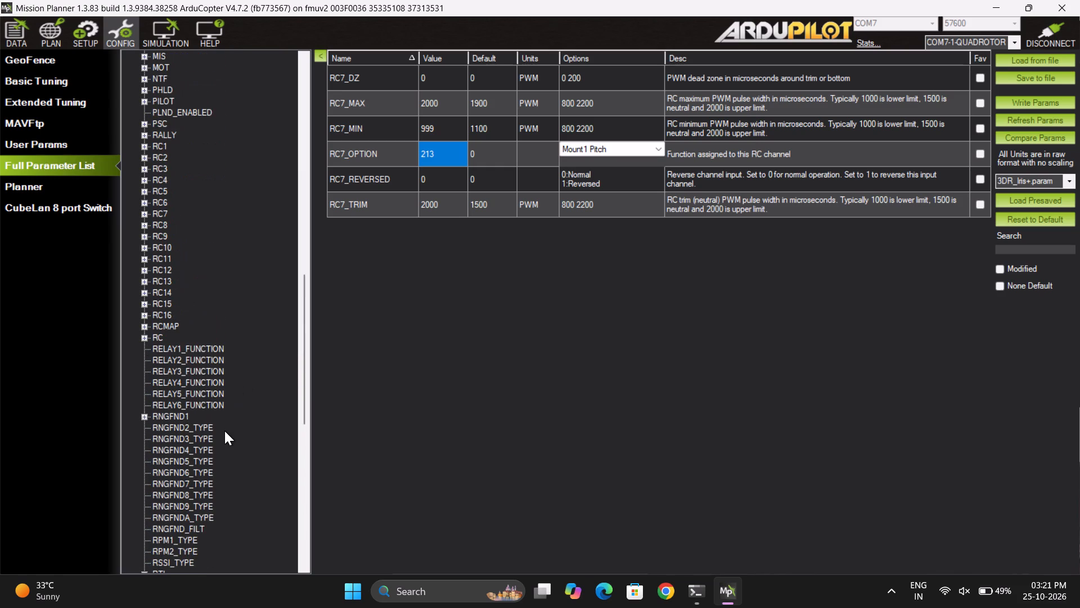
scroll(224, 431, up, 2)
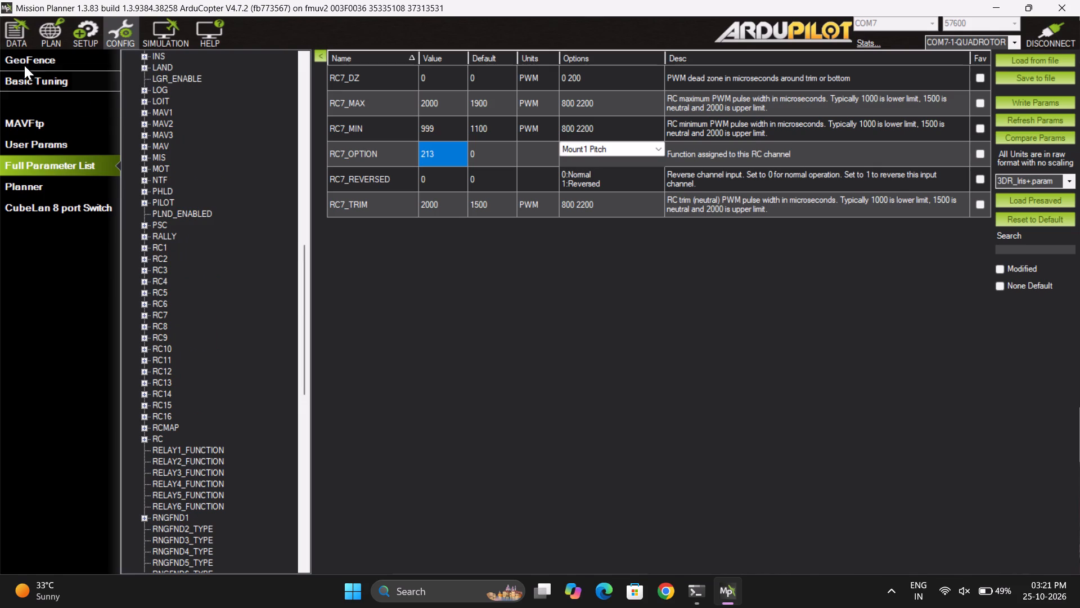
Open the flight data view to check the quadrotor's arming status and pre-arm messages.
click(62, 25)
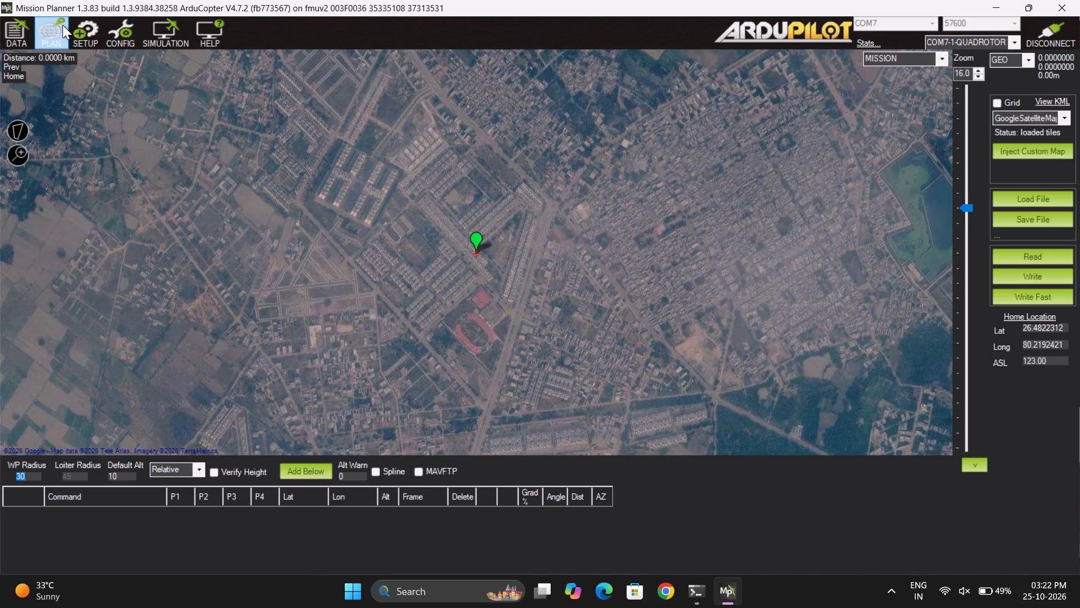
click(5, 37)
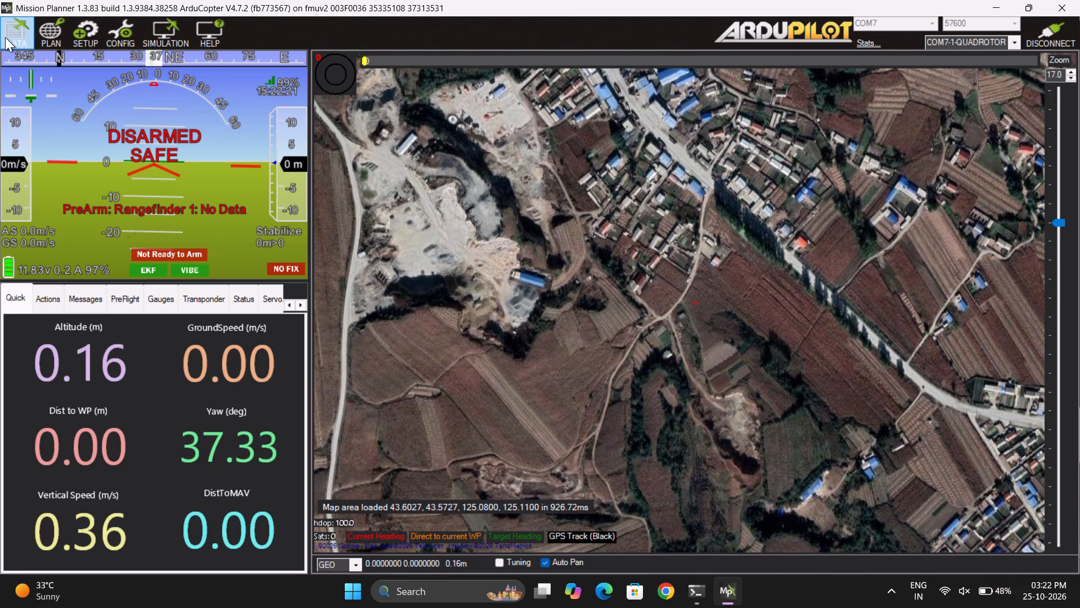
Return to the full parameter list and set RNGFND1_TYPE to 0 (None).
click(114, 35)
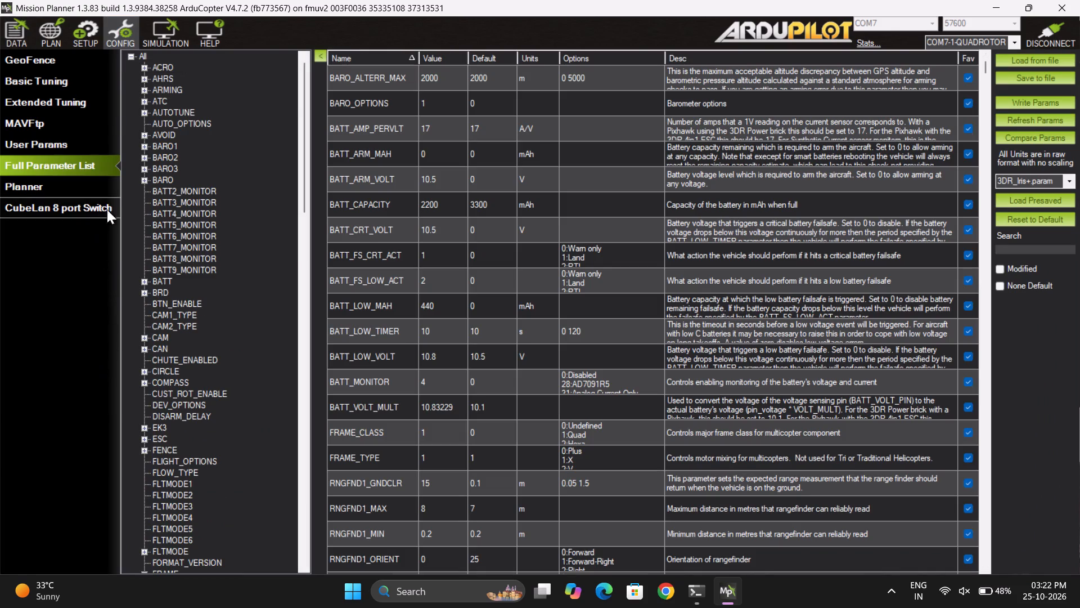
scroll(226, 376, down, 1)
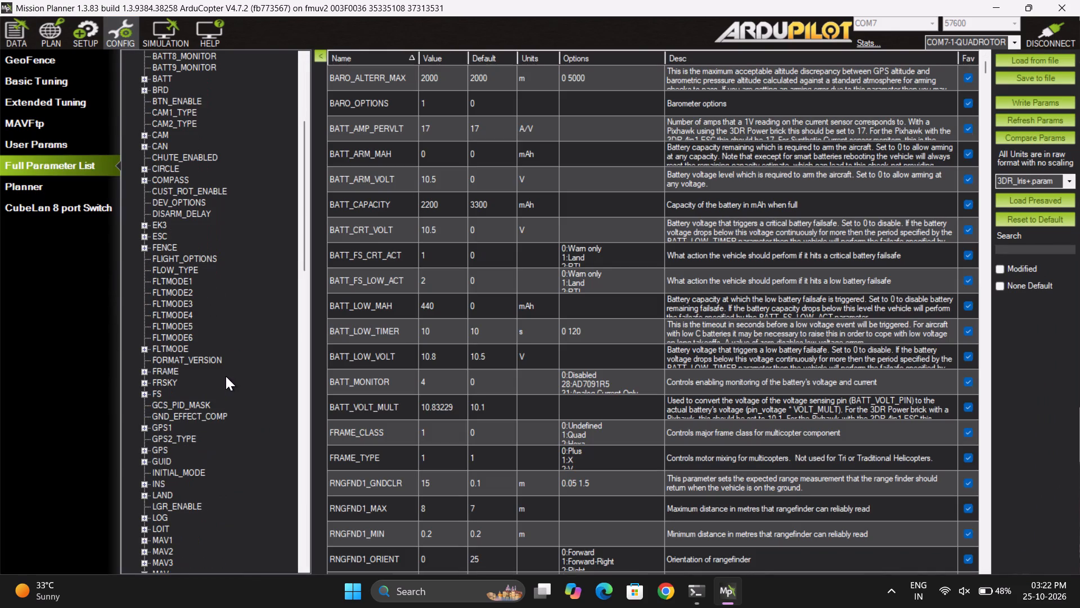
scroll(173, 396, up, 7)
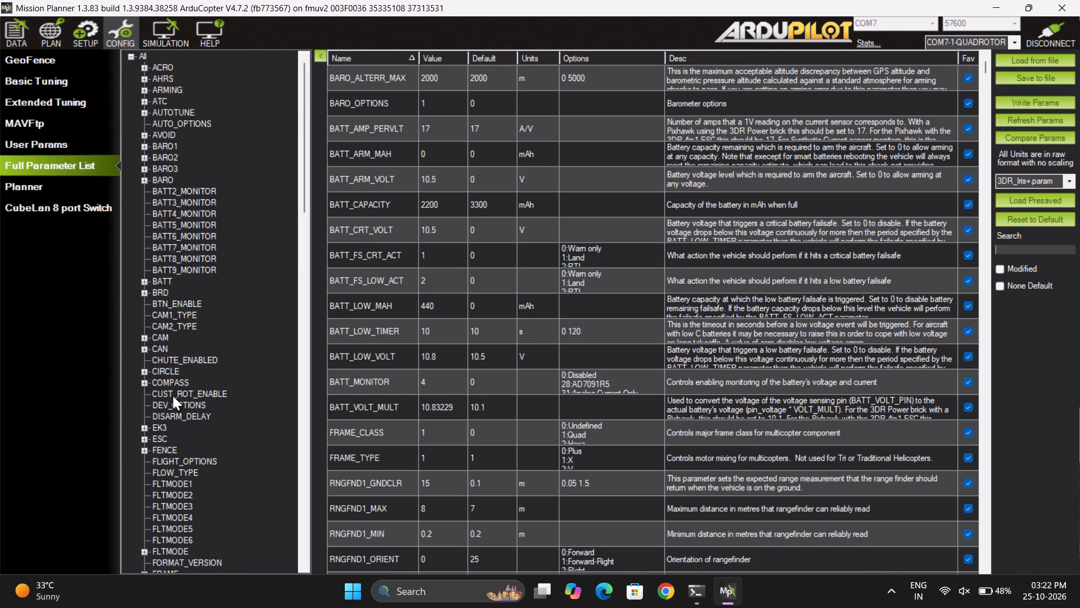
scroll(173, 396, up, 2)
click(148, 57)
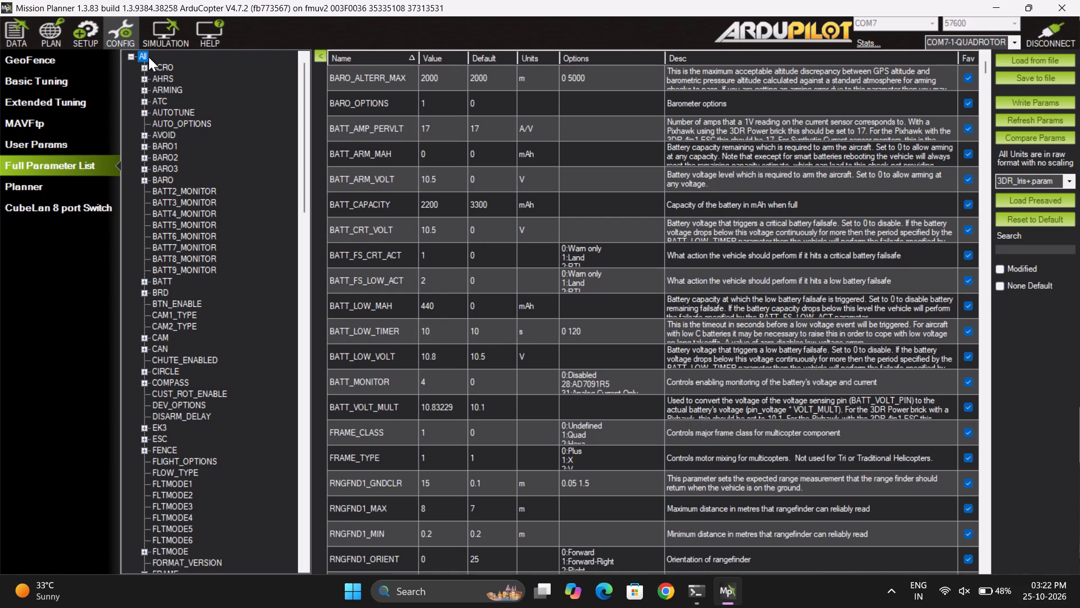
scroll(591, 248, up, 5)
scroll(591, 248, down, 1)
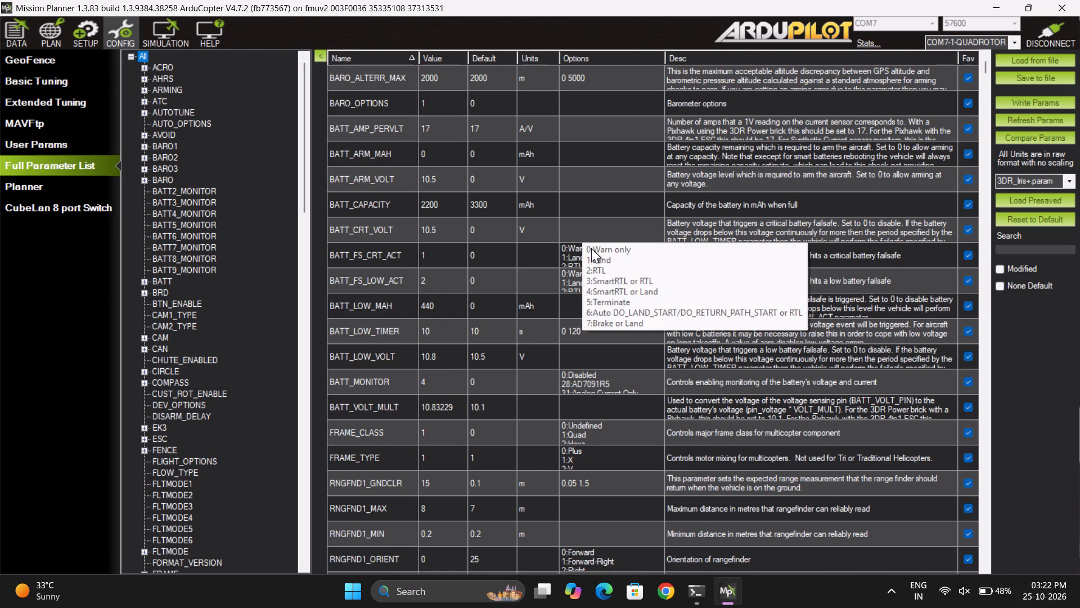
scroll(591, 248, down, 1)
scroll(510, 329, down, 1)
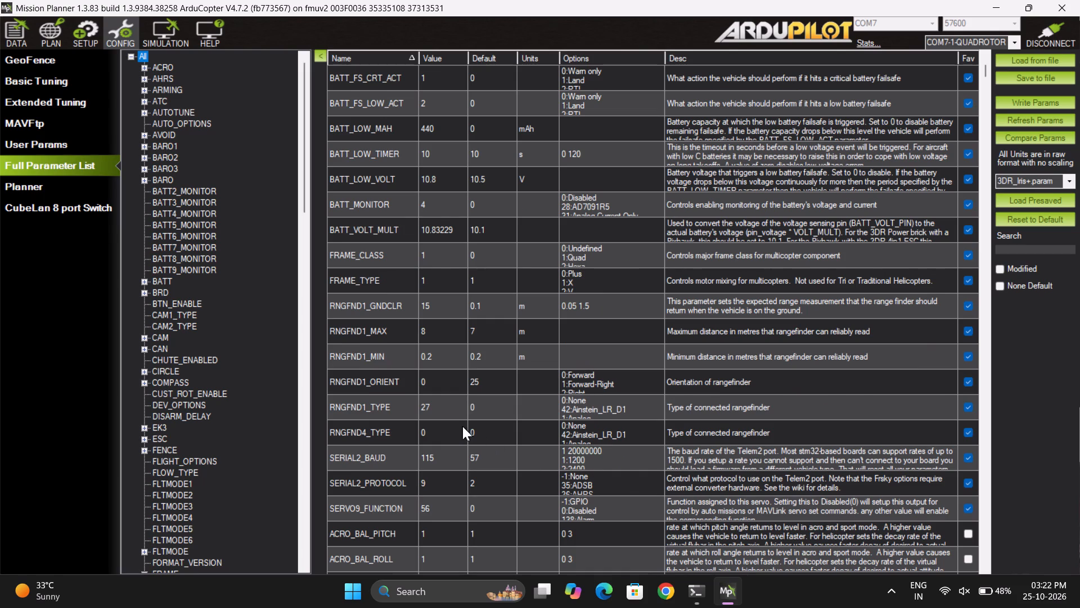
click(439, 407)
key(0)
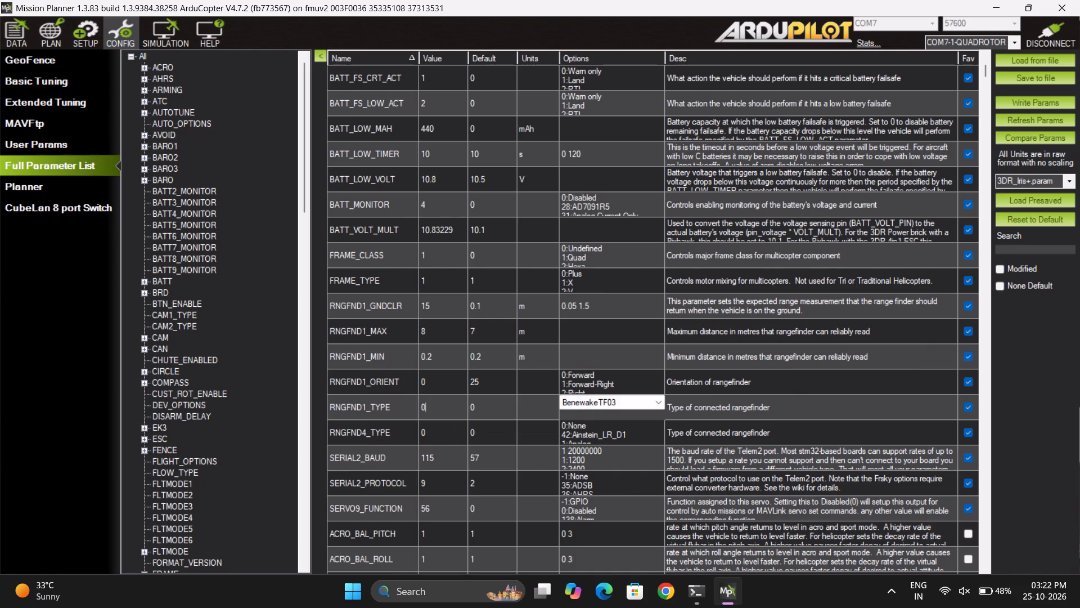
Write the changed RNGFND1_TYPE parameter to the flight controller, accept the change and let the full parameter refresh run.
click(1034, 102)
click(627, 334)
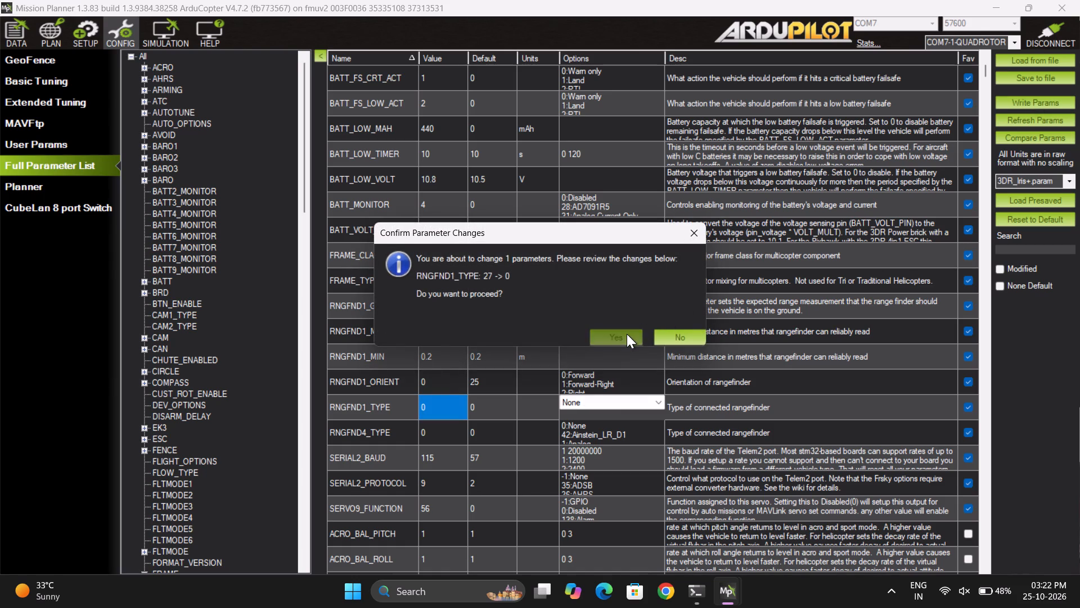
click(591, 306)
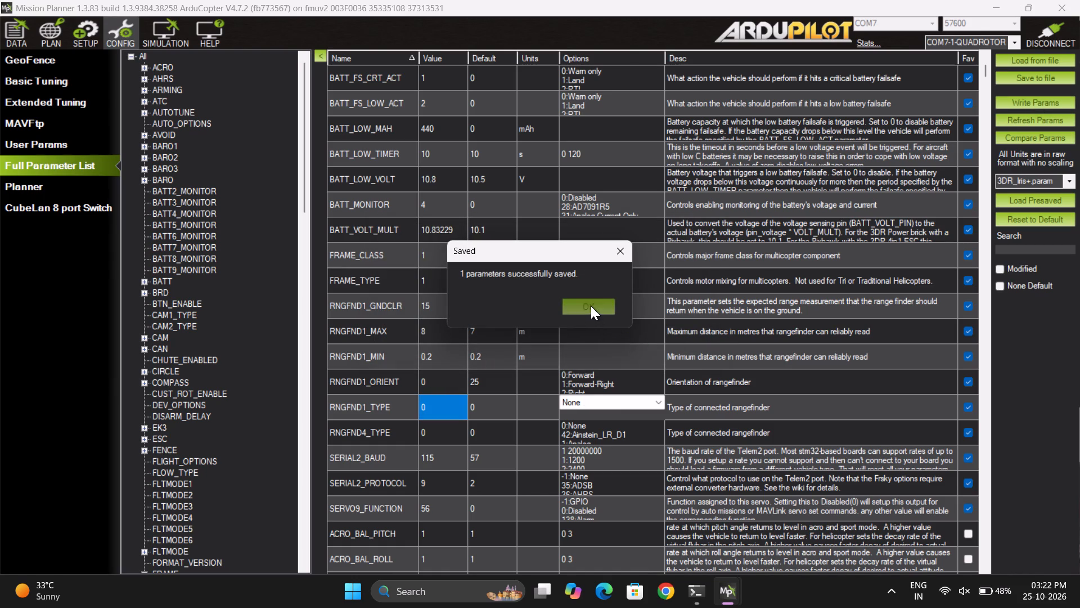
click(632, 303)
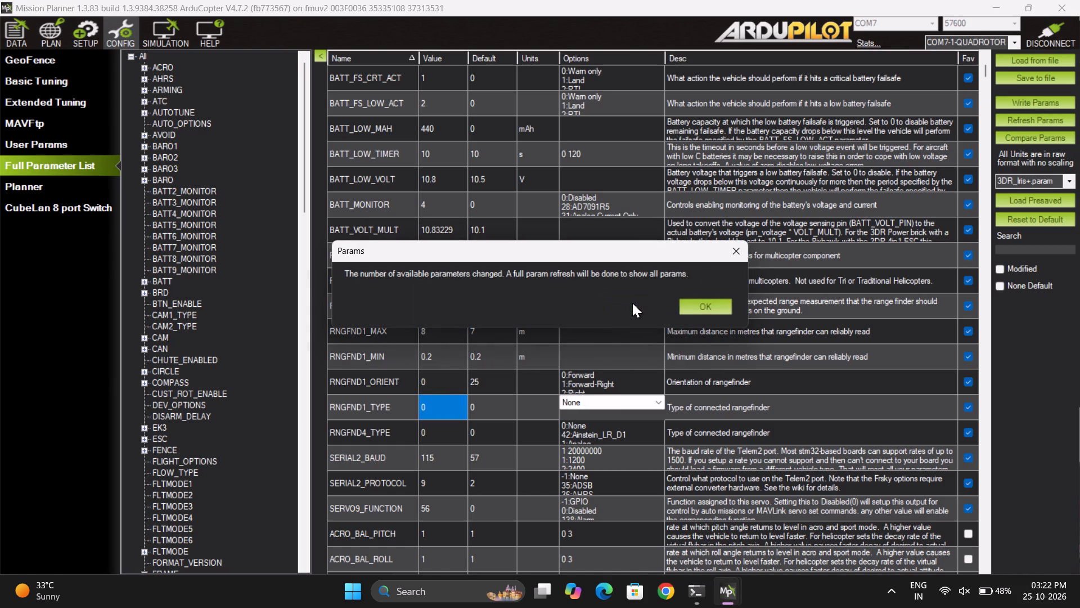
click(700, 306)
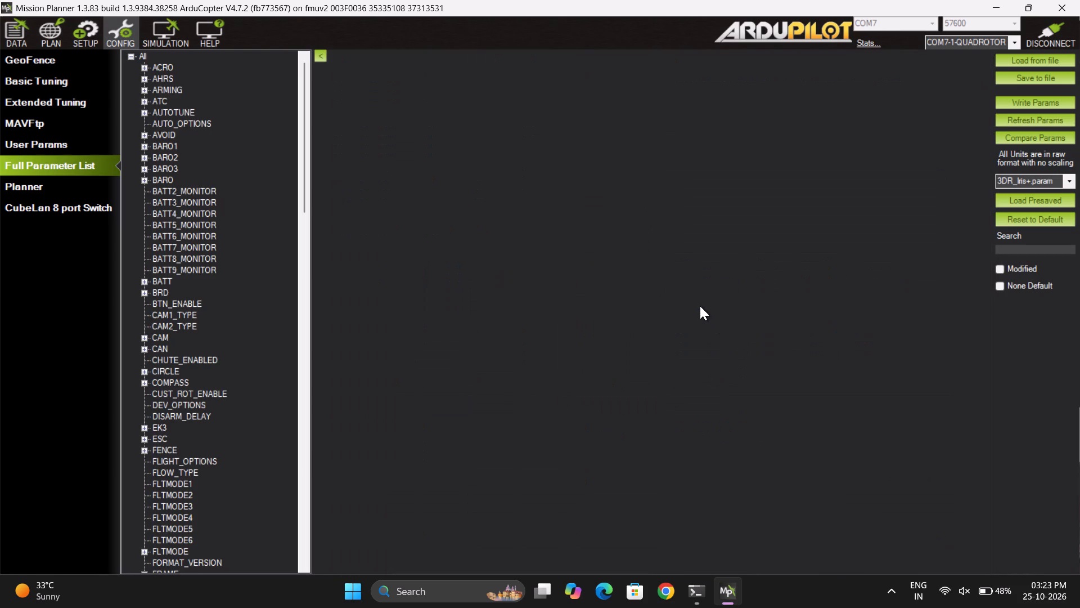
Open the flight data view again to recheck the quadrotor's pre-arm status.
click(13, 28)
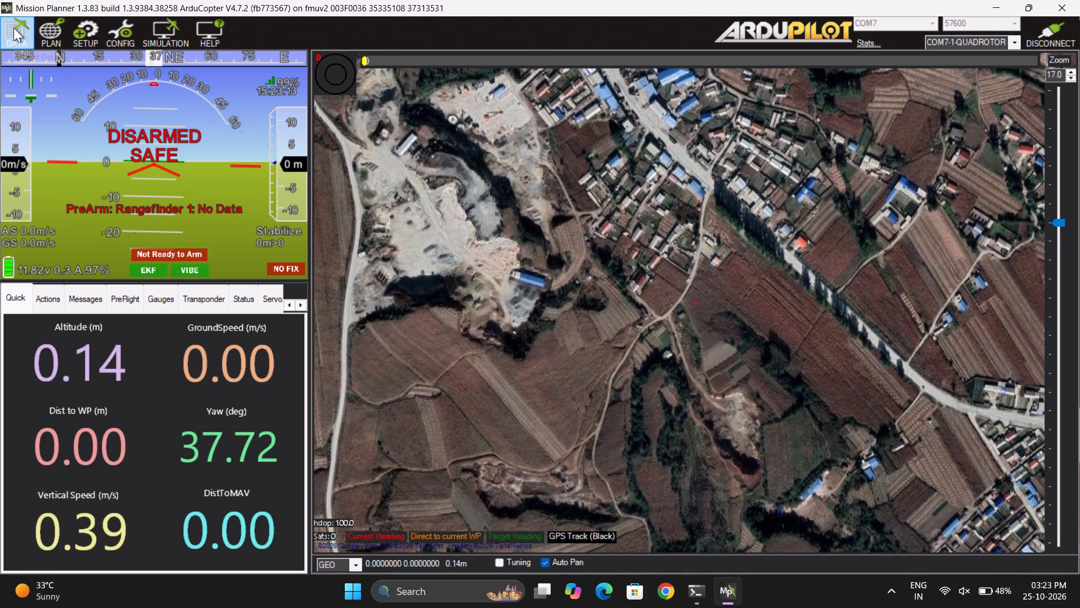